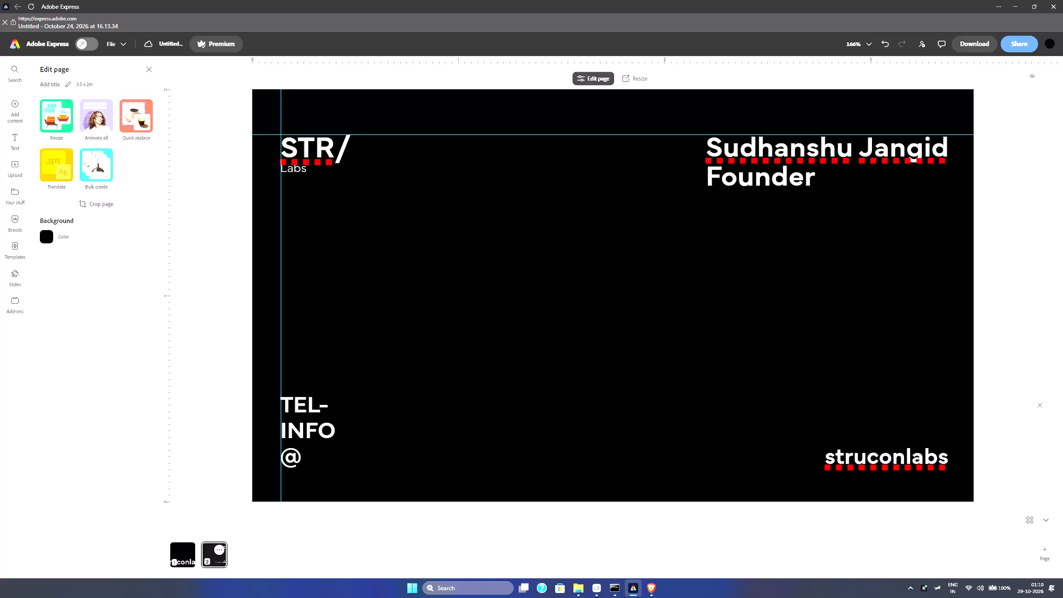
Delete the two topmost layers in the page's layer stack.
{"action": "left_click", "coordinate": [1042, 91]}
{"action": "key", "text": "Delete"}
{"action": "left_click", "coordinate": [1042, 91]}
{"action": "key", "text": "Delete"}
Go through the page's remaining layers one by one to check which object each belongs to.
{"action": "left_click", "coordinate": [1042, 91]}
{"action": "left_click", "coordinate": [1037, 106]}
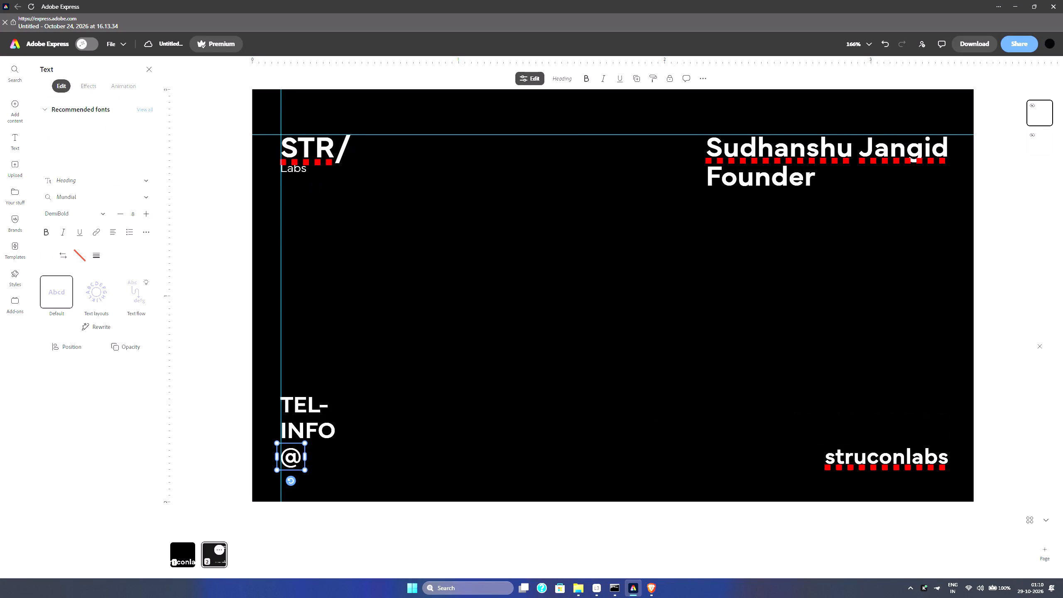
{"action": "left_click", "coordinate": [1045, 148]}
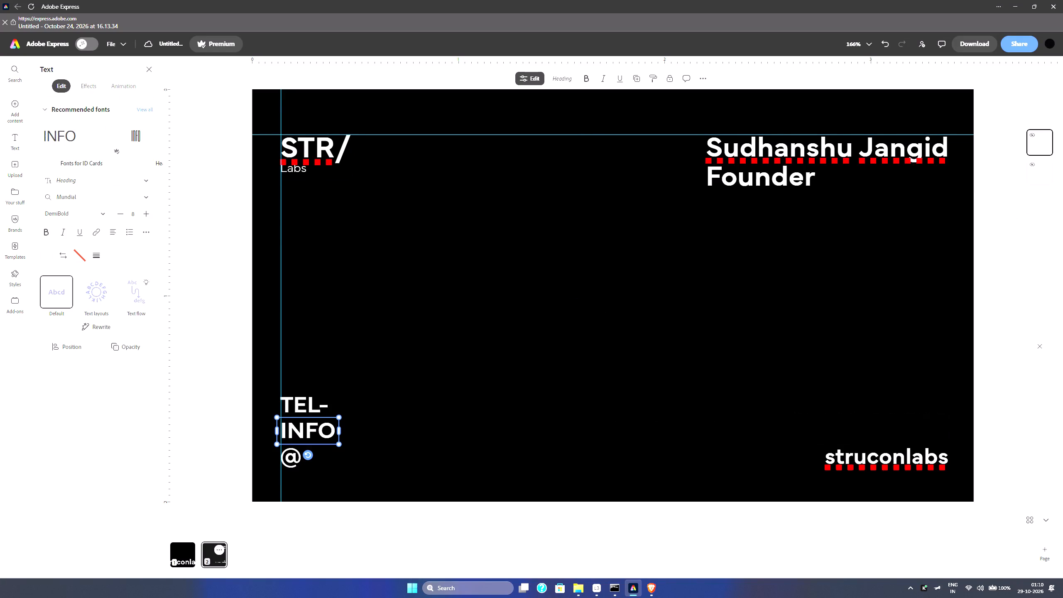
{"action": "left_click", "coordinate": [1045, 178]}
{"action": "left_click", "coordinate": [1046, 206]}
{"action": "left_click", "coordinate": [1045, 233]}
{"action": "left_click", "coordinate": [1046, 262]}
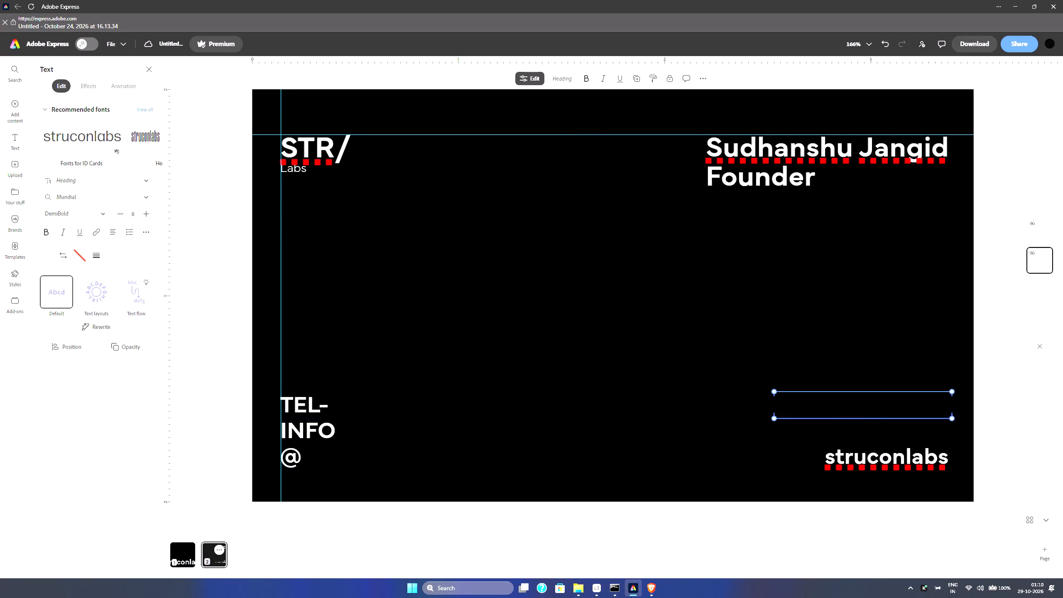
{"action": "left_click", "coordinate": [1044, 294]}
{"action": "left_click", "coordinate": [1043, 322]}
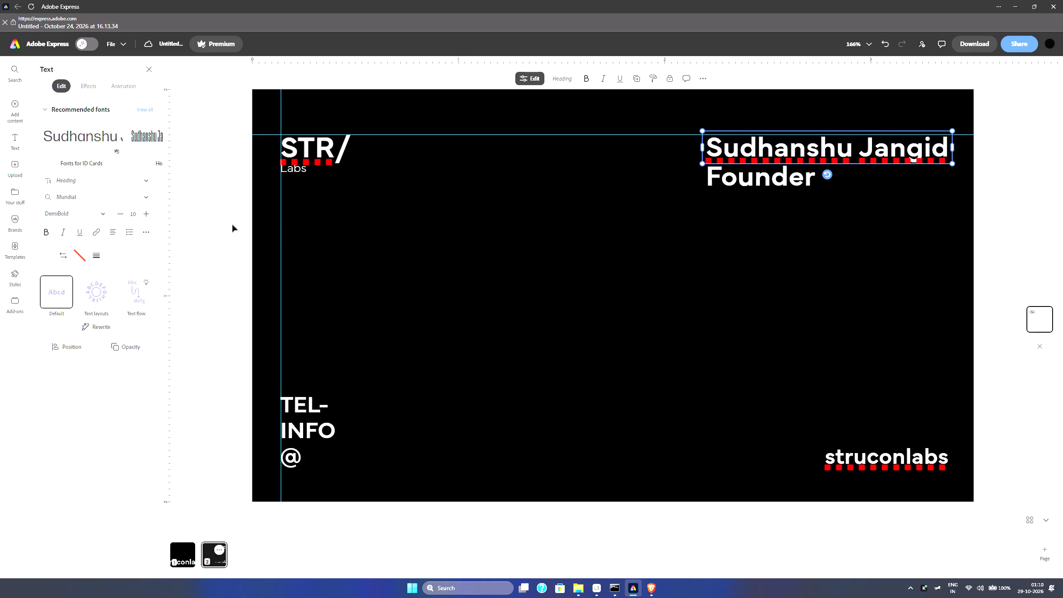
Insert a straight line from the Shapes elements onto the business card page.
{"action": "left_click", "coordinate": [18, 112]}
{"action": "left_click", "coordinate": [89, 113]}
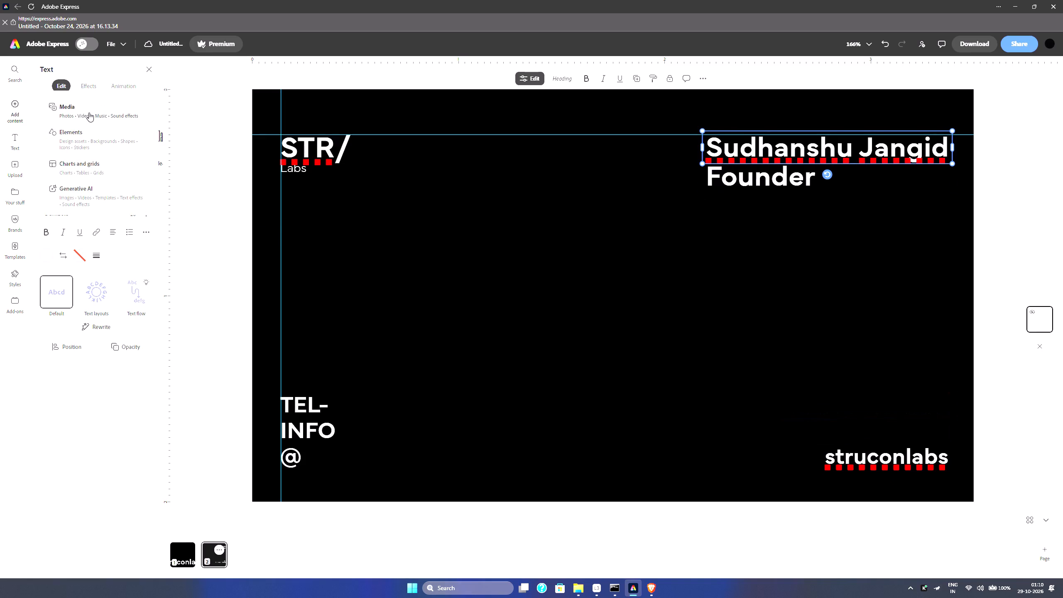
{"action": "left_click", "coordinate": [9, 99]}
{"action": "left_click", "coordinate": [78, 139]}
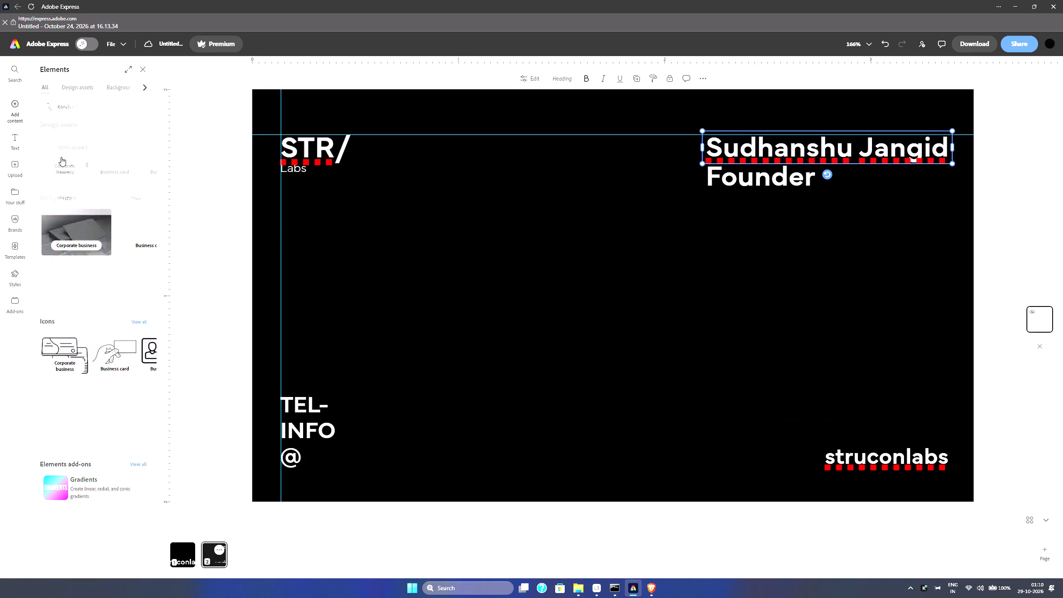
{"action": "left_click", "coordinate": [142, 291]}
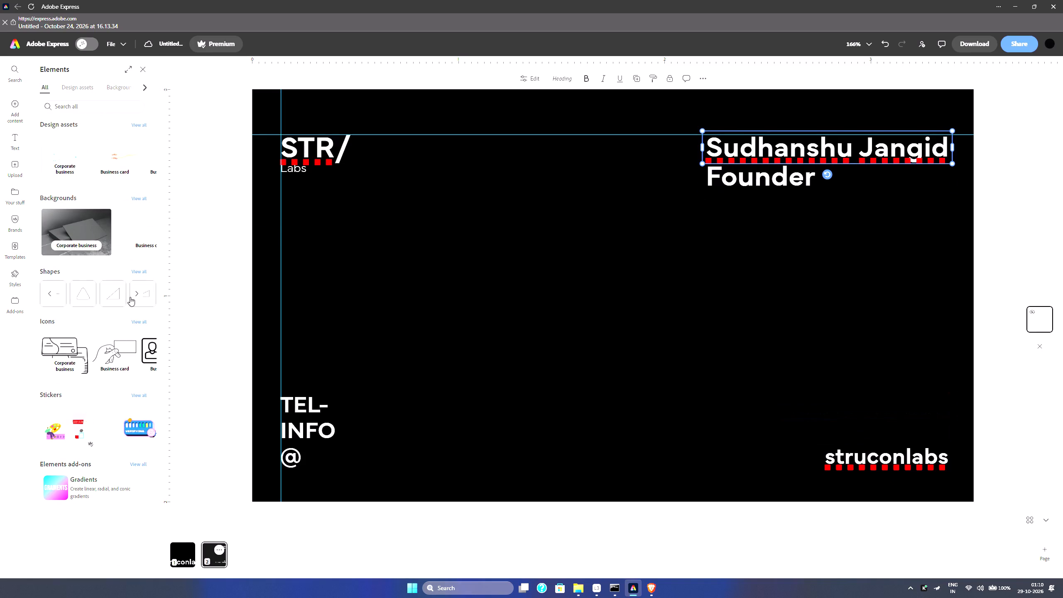
{"action": "left_click", "coordinate": [62, 303]}
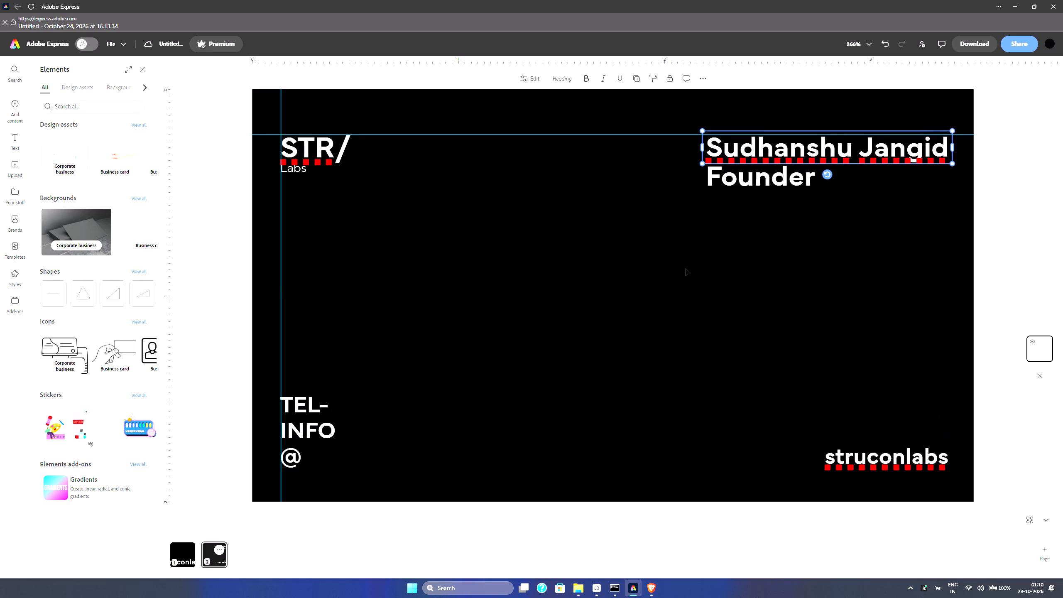
{"action": "left_click", "coordinate": [621, 296]}
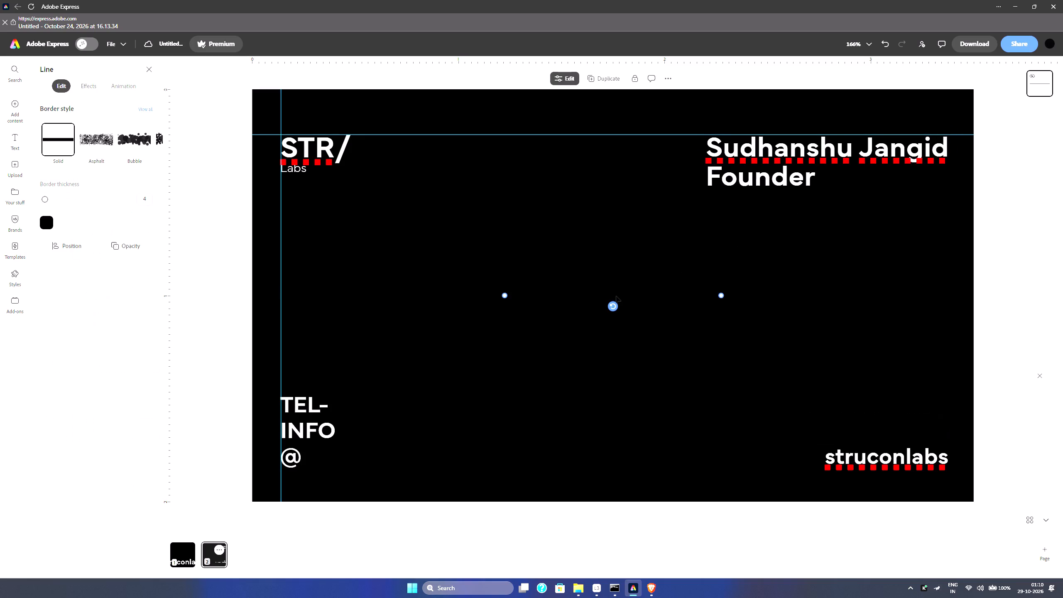
Colour the line white, move it towards the vertical guide, and set its border thickness to 1.
{"action": "left_click", "coordinate": [51, 220]}
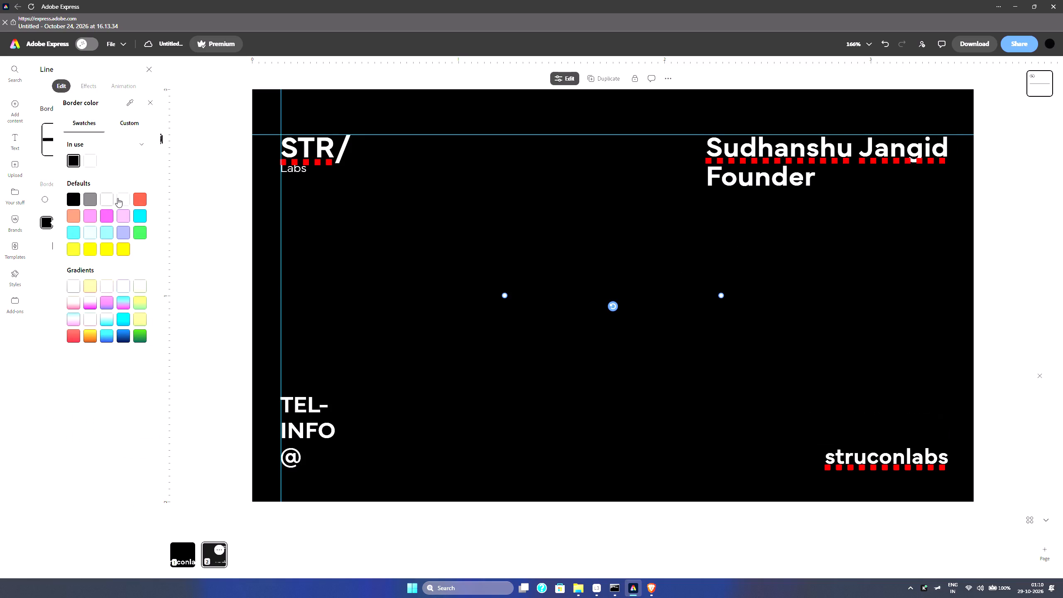
{"action": "left_click", "coordinate": [120, 197]}
{"action": "left_click_drag", "start_coordinate": [527, 295], "coordinate": [411, 252]}
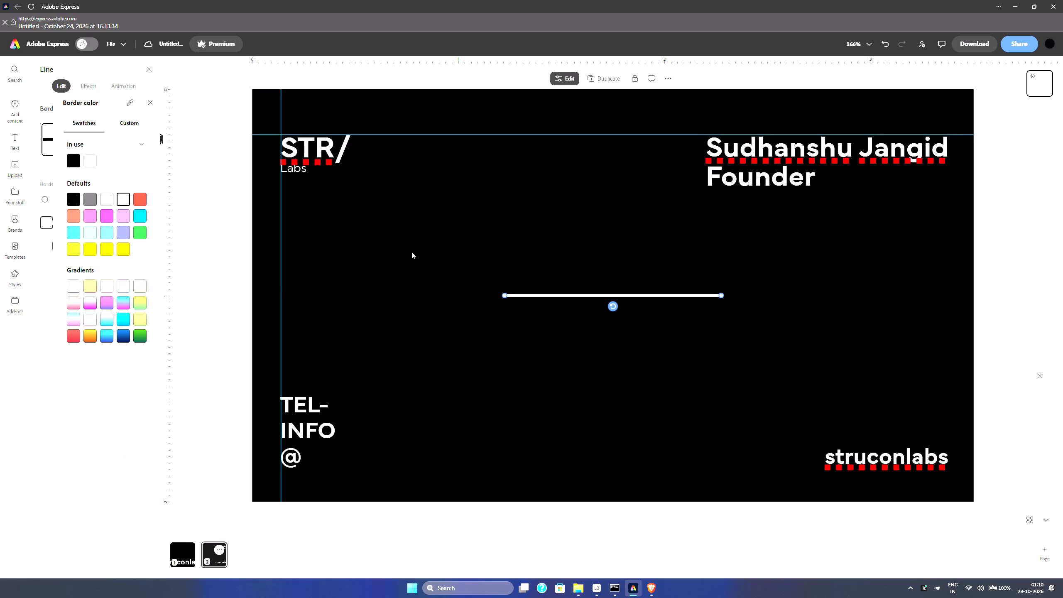
{"action": "left_click_drag", "start_coordinate": [411, 252], "coordinate": [410, 251]}
{"action": "left_click_drag", "start_coordinate": [550, 295], "coordinate": [370, 255]}
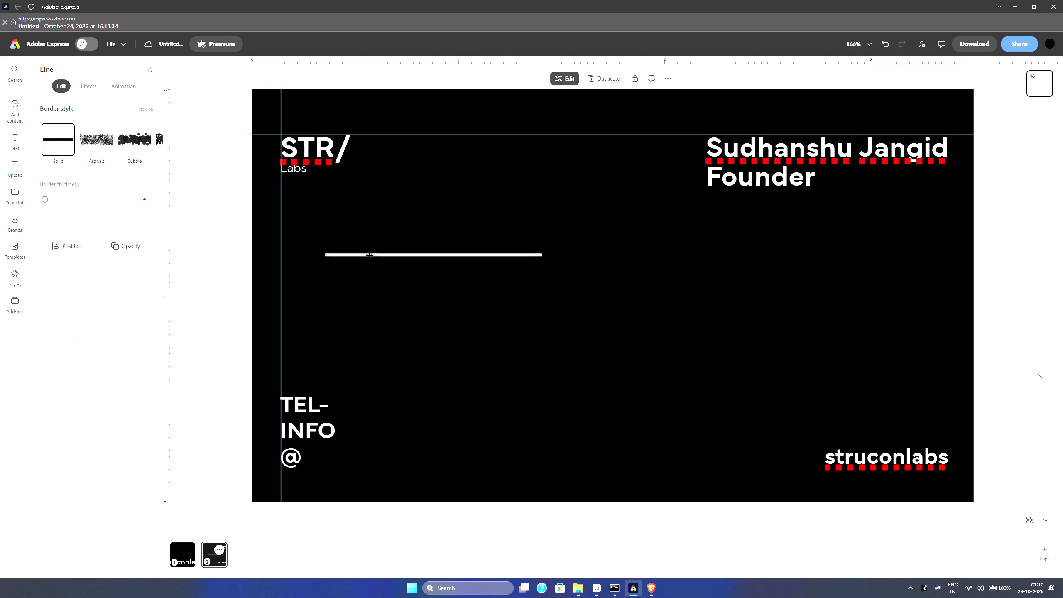
{"action": "left_click_drag", "start_coordinate": [370, 255], "coordinate": [357, 257]}
{"action": "left_click_drag", "start_coordinate": [46, 198], "coordinate": [37, 198]}
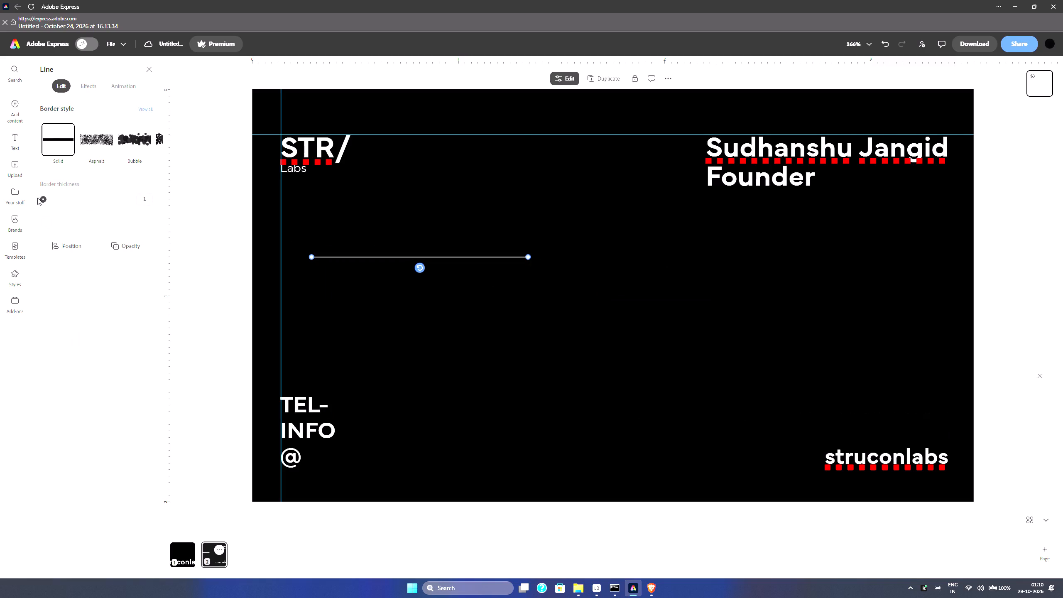
{"action": "left_click_drag", "start_coordinate": [37, 198], "coordinate": [36, 198]}
Move the line up slightly between the header and footer text, with its left end on the vertical guide.
{"action": "left_click", "coordinate": [262, 230]}
{"action": "left_click_drag", "start_coordinate": [350, 258], "coordinate": [318, 259]}
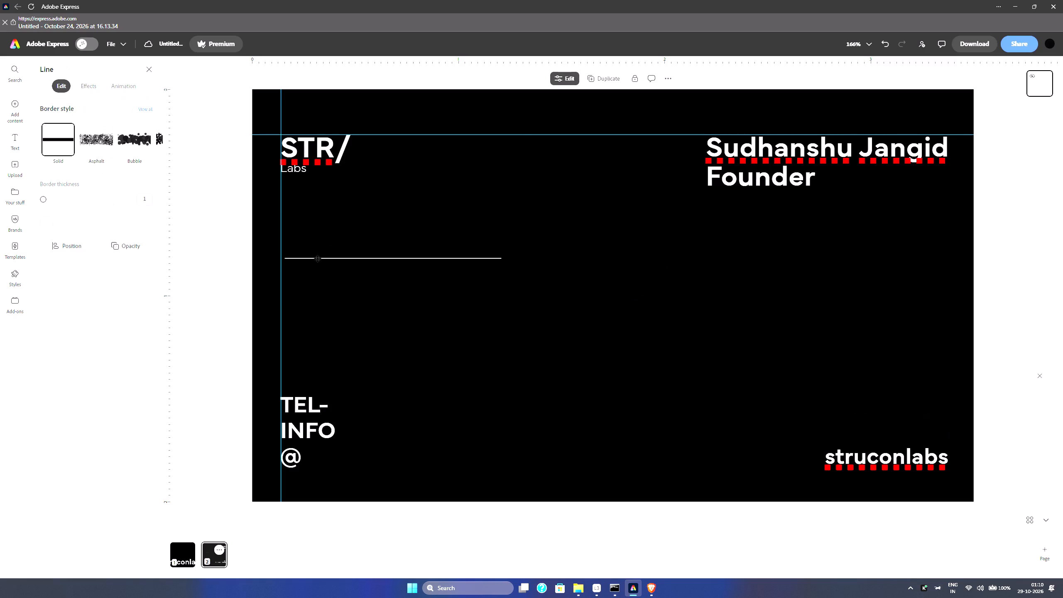
{"action": "left_click_drag", "start_coordinate": [318, 259], "coordinate": [321, 246]}
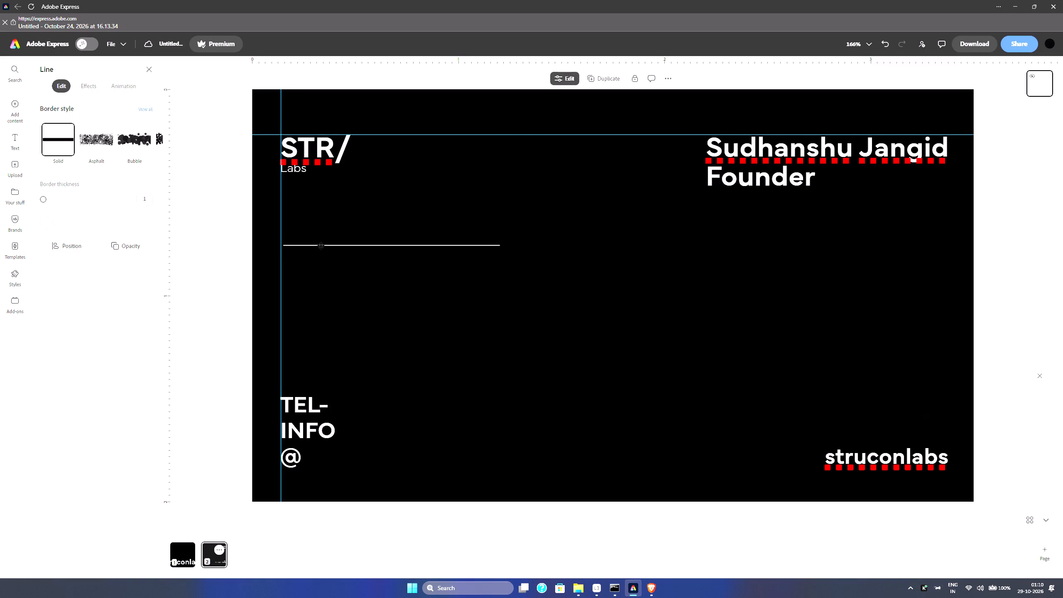
{"action": "left_click_drag", "start_coordinate": [321, 246], "coordinate": [318, 246]}
Extend the line's right end horizontally until it aligns with the right edge of the founder's name and the struconlabs text.
{"action": "left_click_drag", "start_coordinate": [495, 245], "coordinate": [547, 245]}
{"action": "left_click_drag", "start_coordinate": [547, 245], "coordinate": [942, 246]}
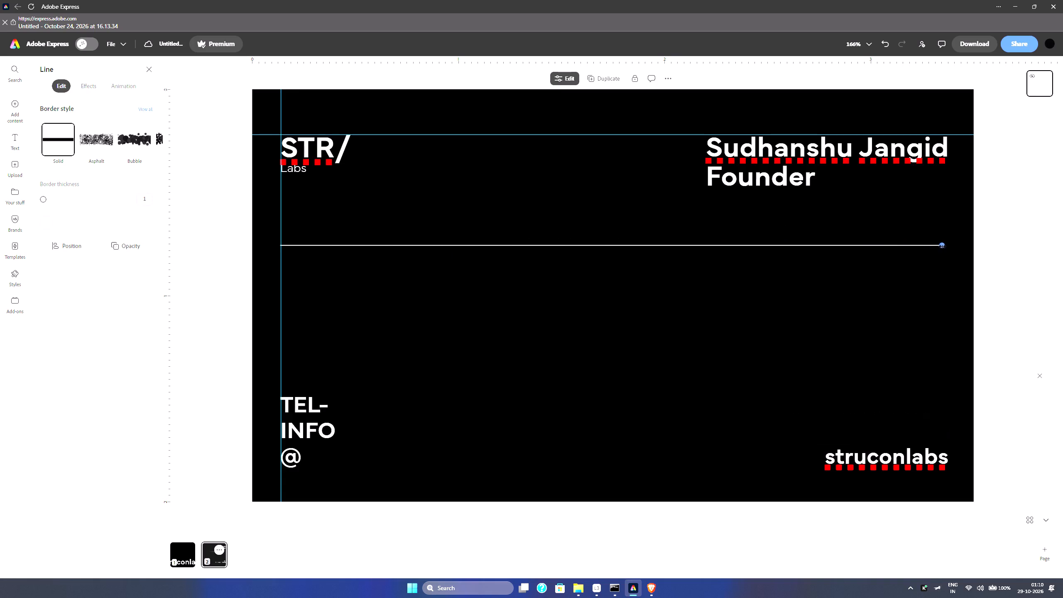
{"action": "left_click_drag", "start_coordinate": [942, 246], "coordinate": [948, 248]}
{"action": "left_click_drag", "start_coordinate": [948, 248], "coordinate": [951, 248]}
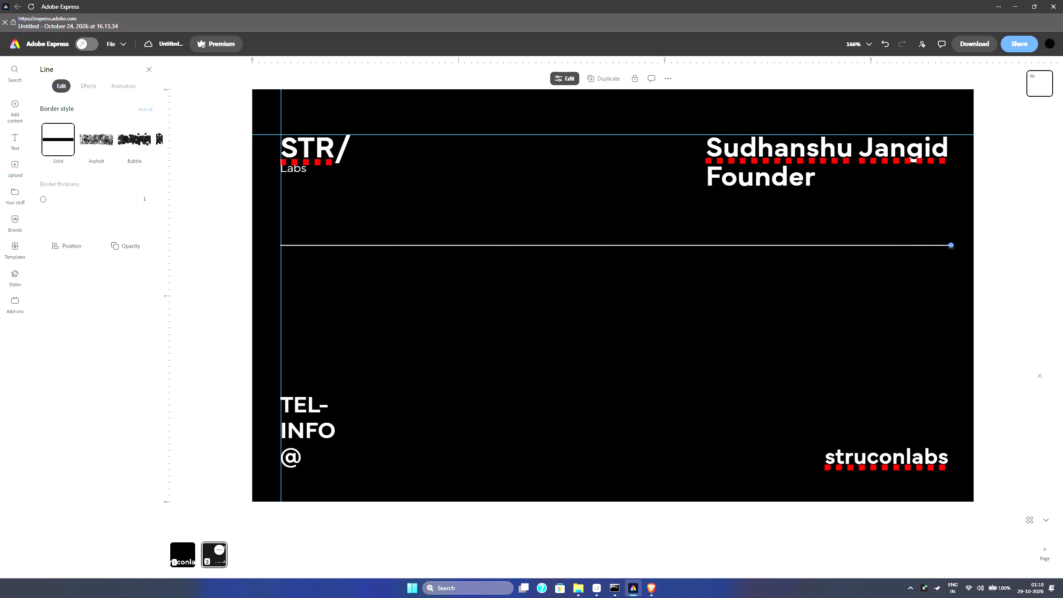
{"action": "left_click_drag", "start_coordinate": [951, 248], "coordinate": [950, 248]}
{"action": "left_click_drag", "start_coordinate": [950, 248], "coordinate": [944, 247]}
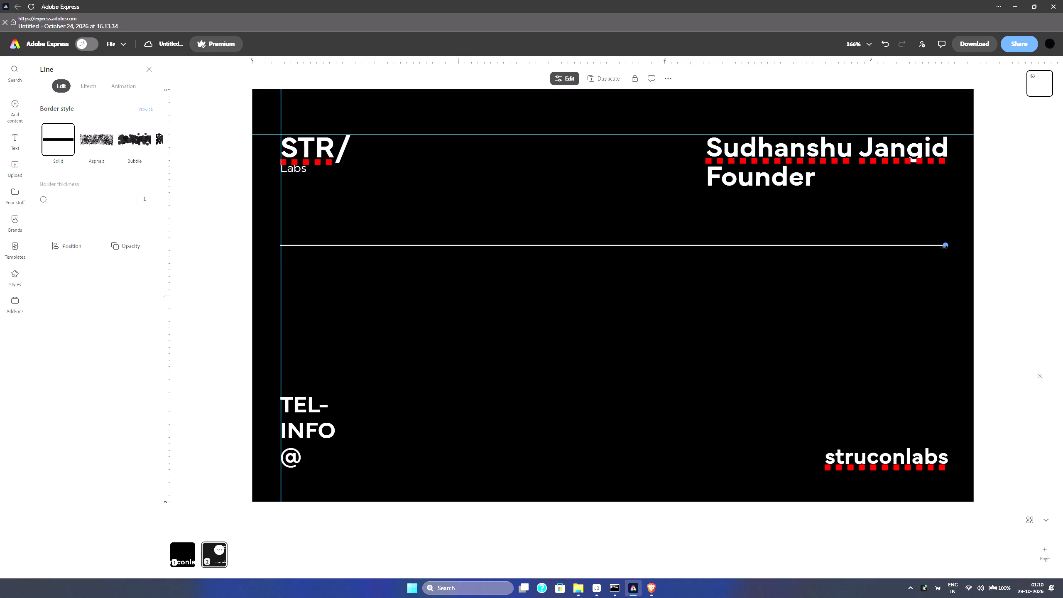
{"action": "left_click_drag", "start_coordinate": [944, 247], "coordinate": [267, 245]}
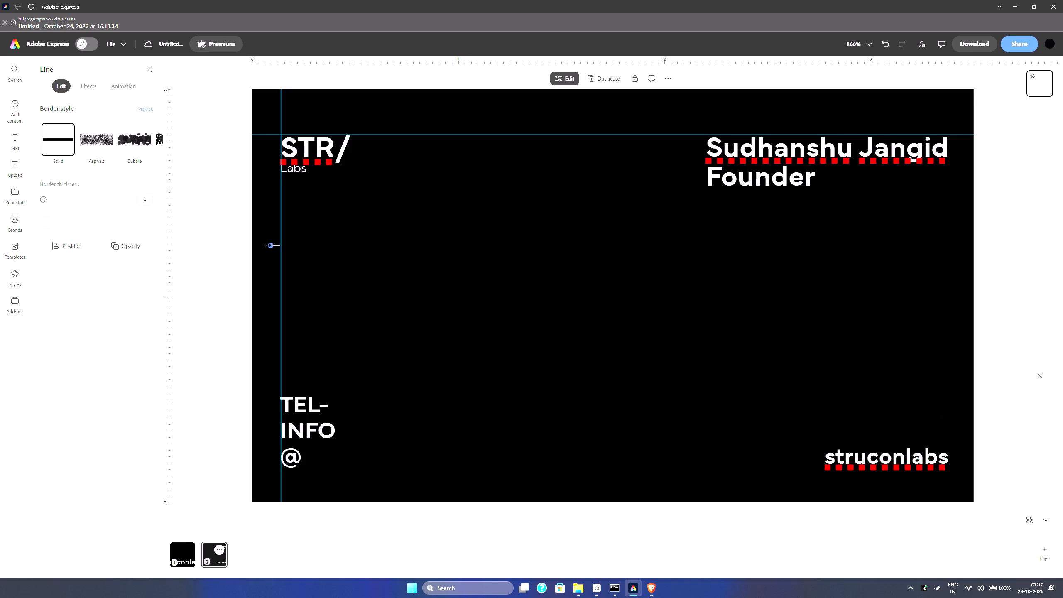
{"action": "left_click_drag", "start_coordinate": [267, 245], "coordinate": [388, 250]}
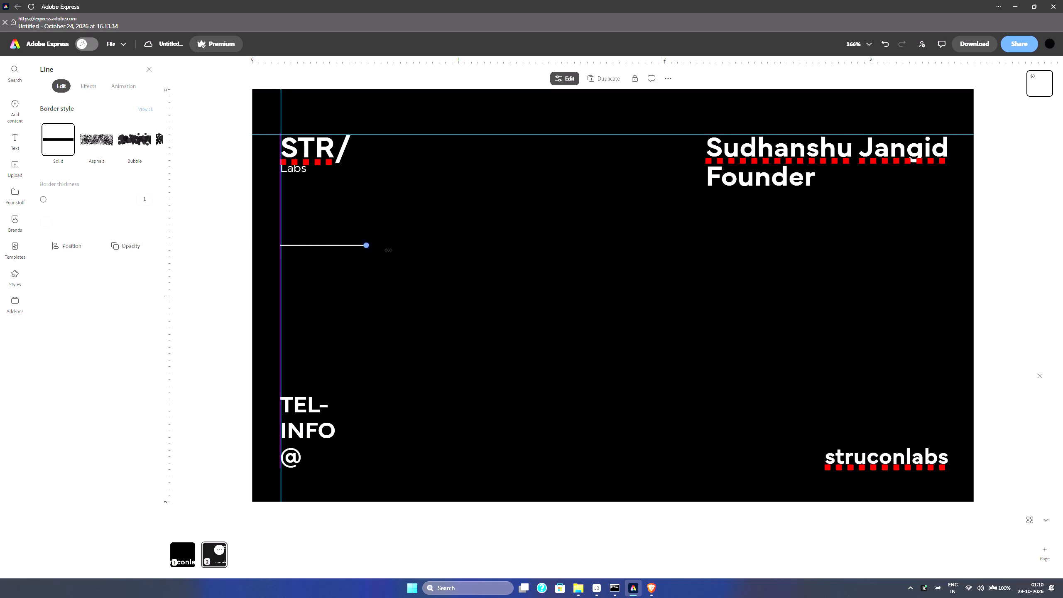
{"action": "left_click_drag", "start_coordinate": [388, 250], "coordinate": [952, 248]}
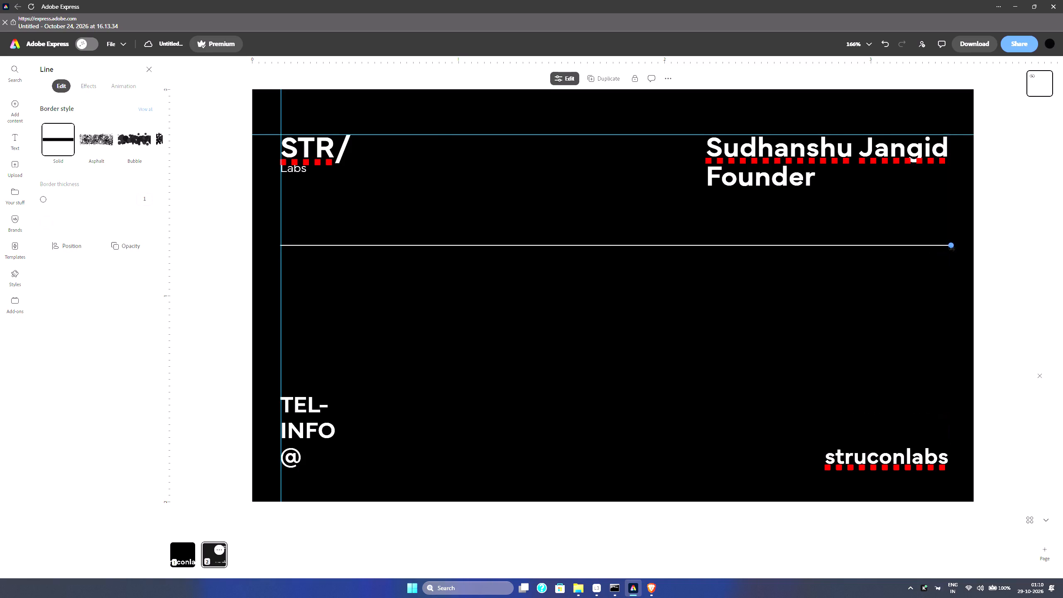
{"action": "left_click_drag", "start_coordinate": [952, 248], "coordinate": [948, 248]}
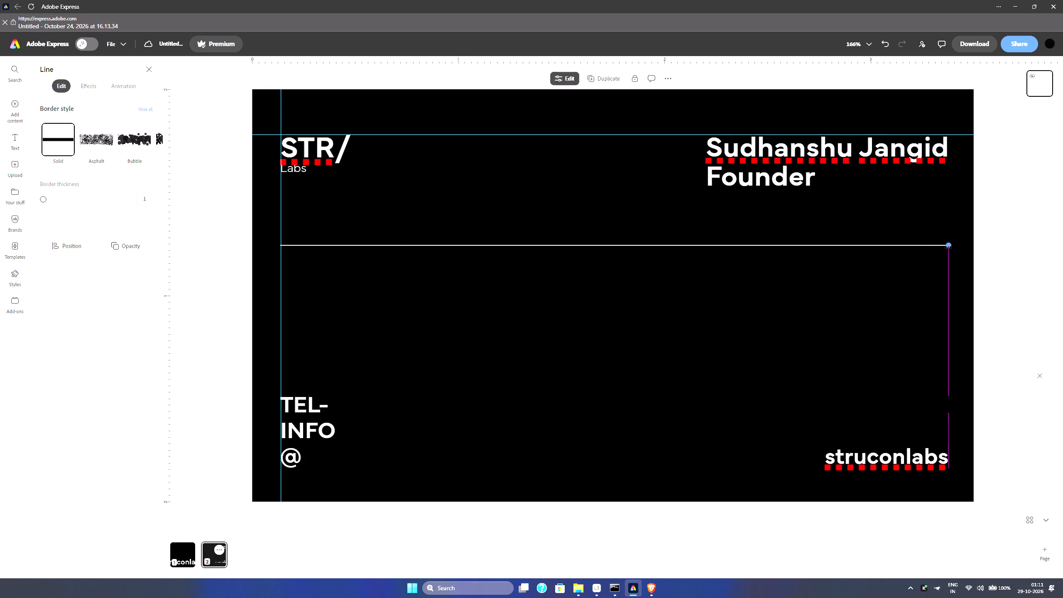
{"action": "left_click_drag", "start_coordinate": [948, 248], "coordinate": [950, 247]}
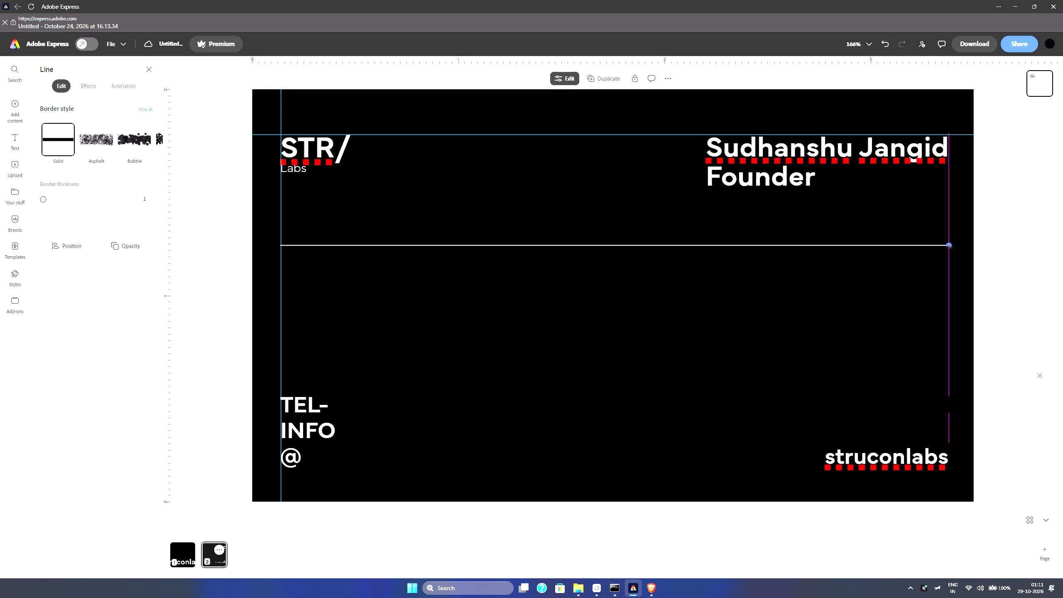
{"action": "left_click_drag", "start_coordinate": [950, 247], "coordinate": [950, 247]}
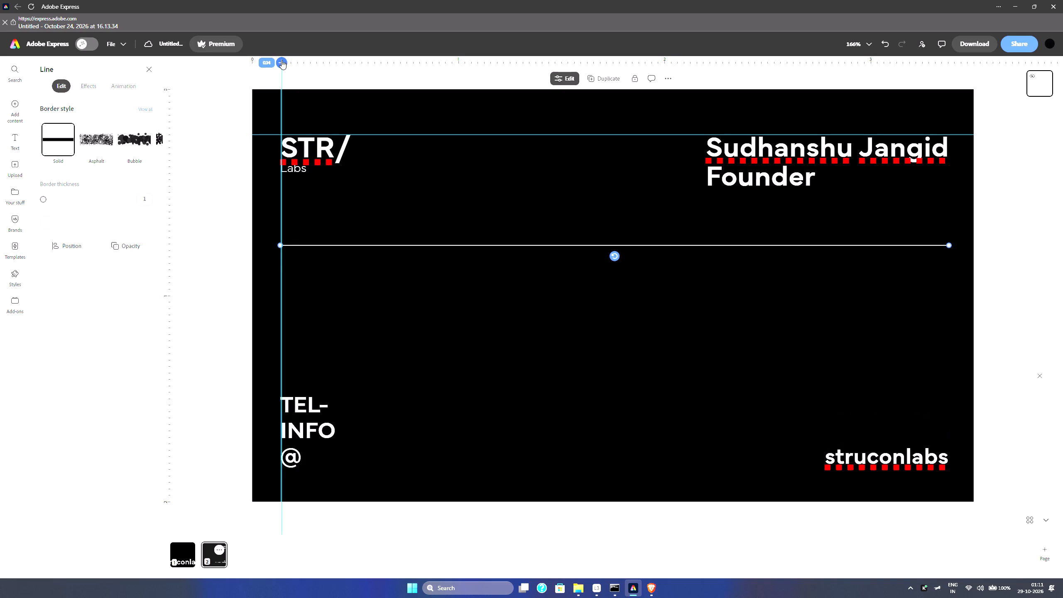
Remove the horizontal and vertical ruler guides from the page.
{"action": "left_click", "coordinate": [281, 60]}
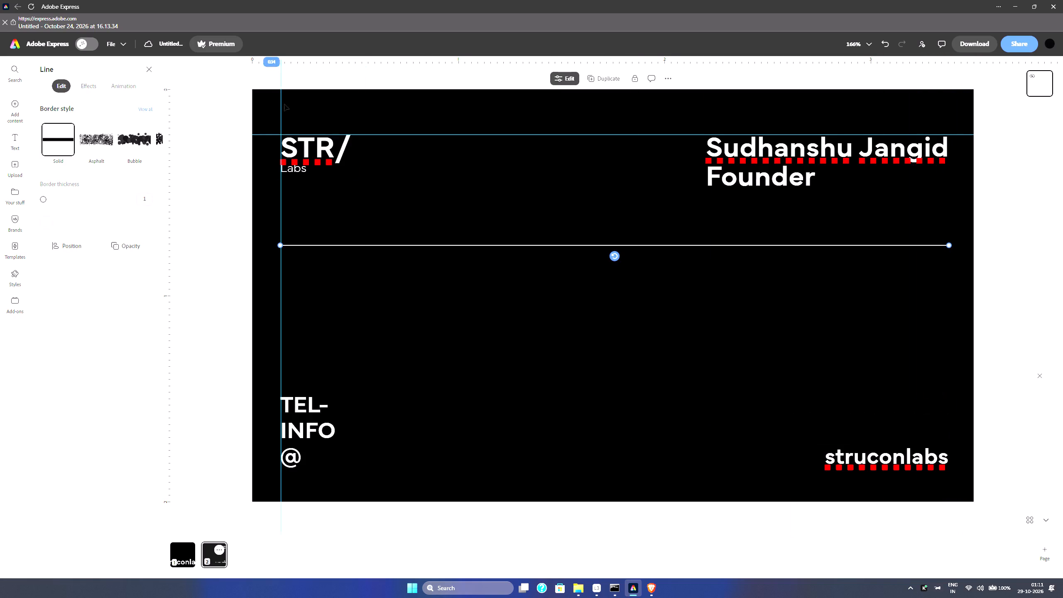
{"action": "left_click", "coordinate": [261, 135]}
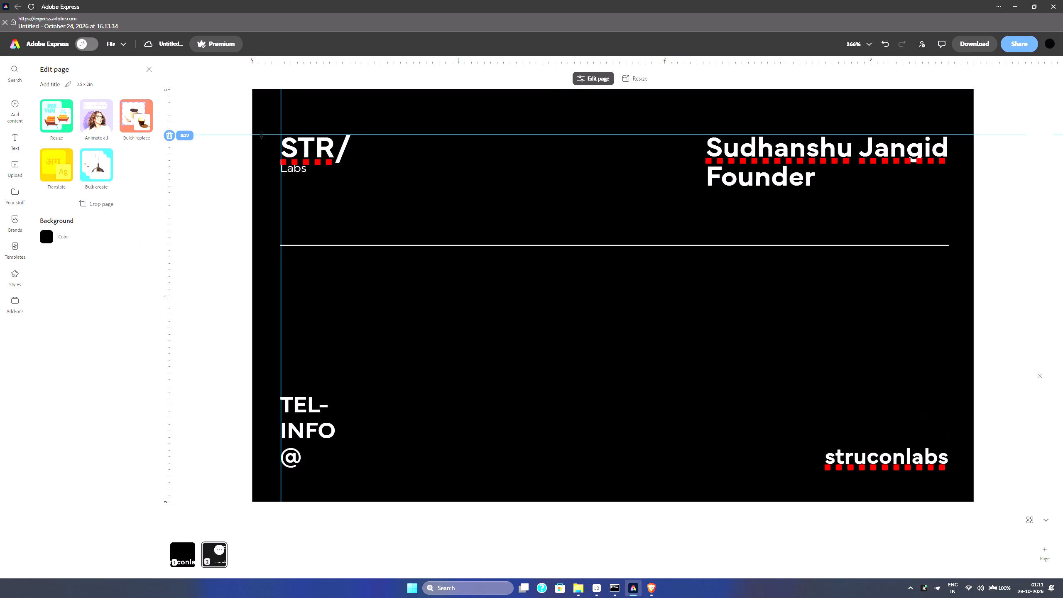
{"action": "key", "text": "Delete"}
{"action": "left_click", "coordinate": [281, 118]}
{"action": "key", "text": "Delete"}
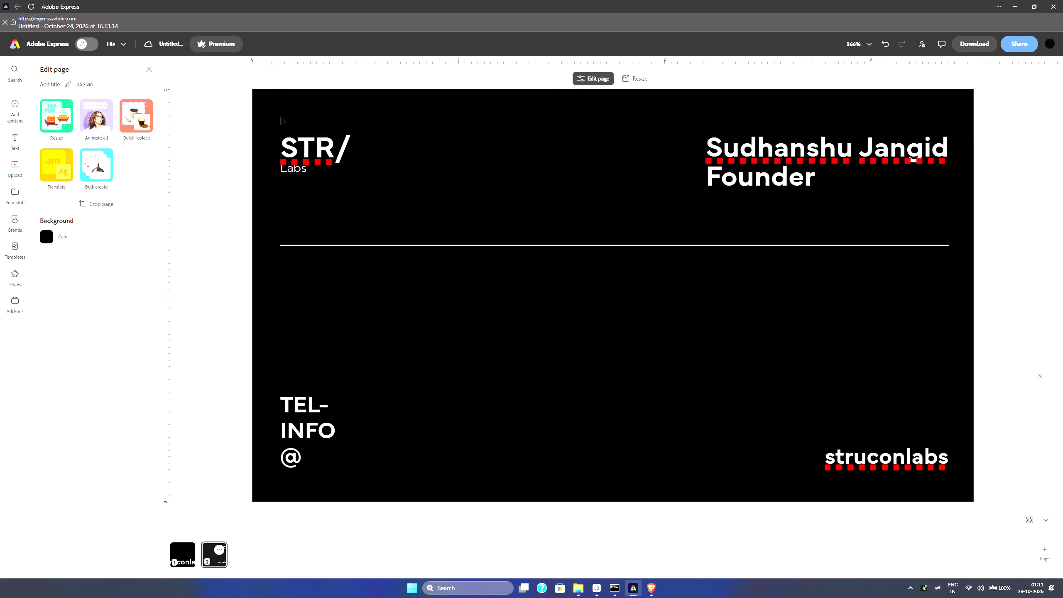
Move the line up closer beneath the header text and align its right end with the right edge of the founder's name.
{"action": "left_click_drag", "start_coordinate": [408, 245], "coordinate": [401, 222]}
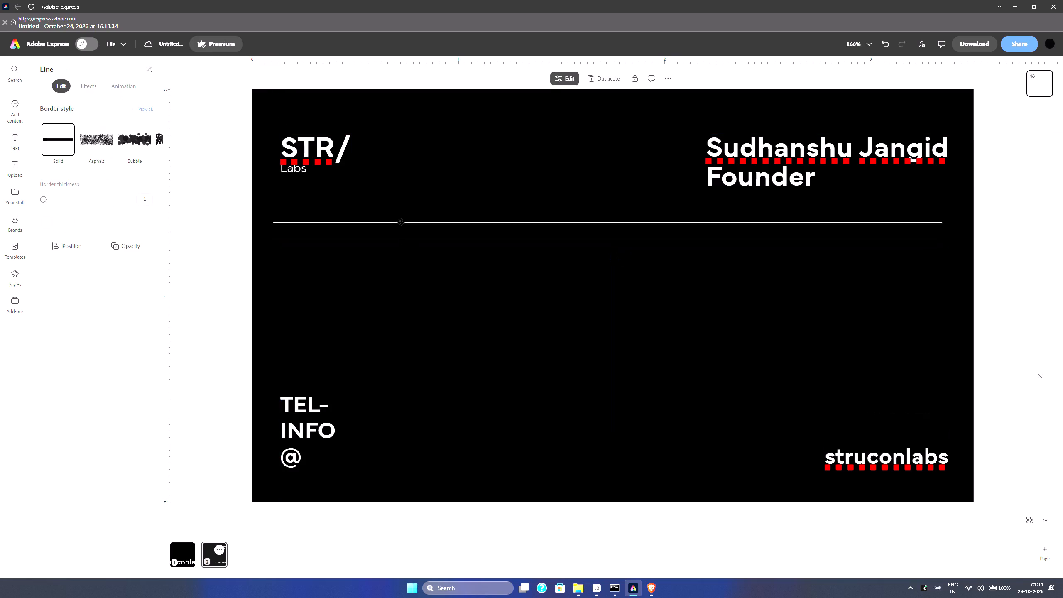
{"action": "left_click_drag", "start_coordinate": [401, 222], "coordinate": [407, 221]}
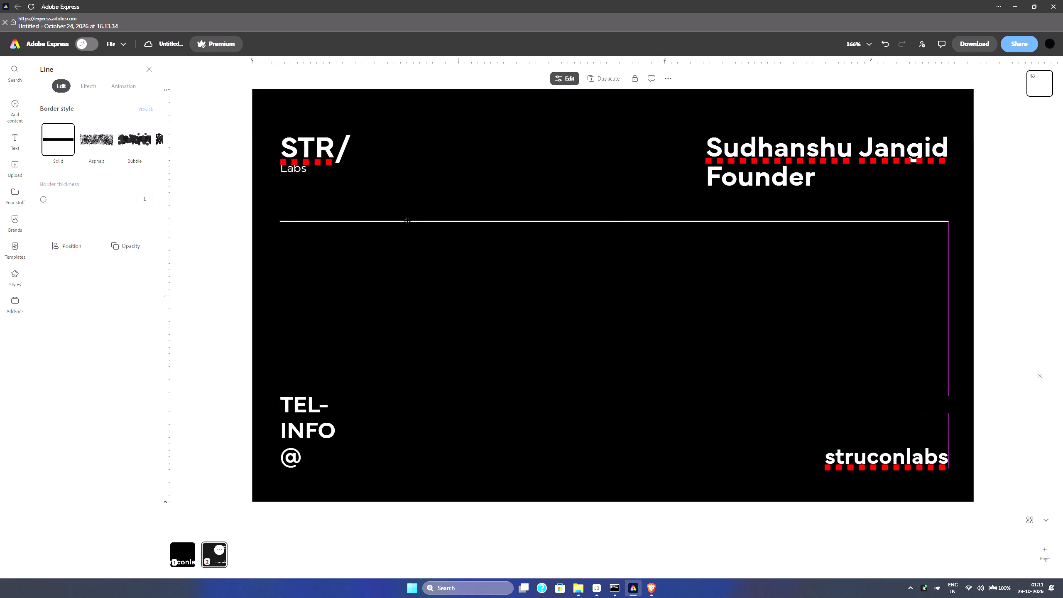
{"action": "left_click_drag", "start_coordinate": [407, 221], "coordinate": [406, 221]}
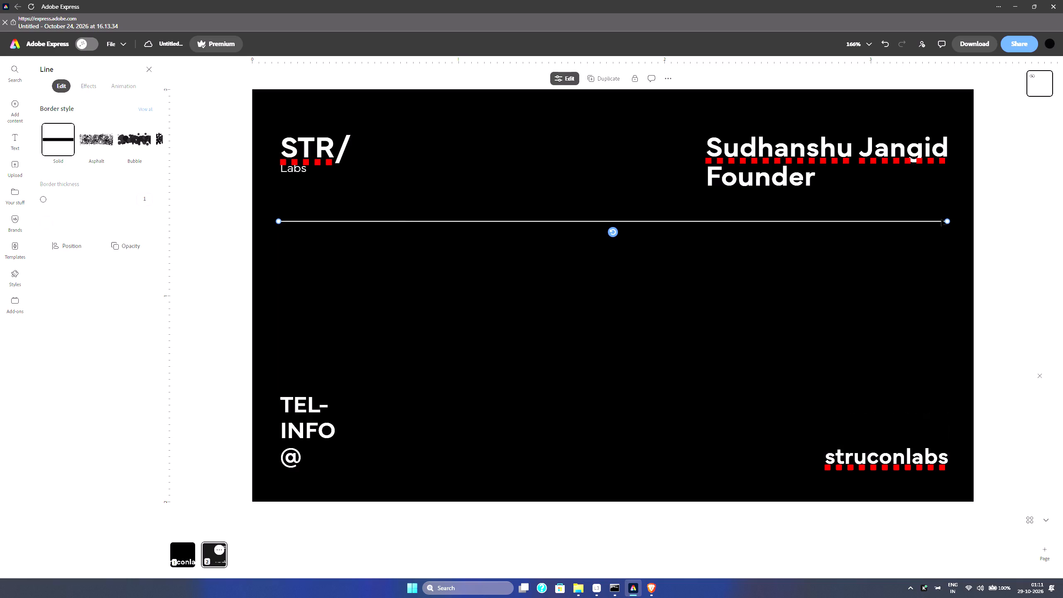
{"action": "left_click", "coordinate": [949, 221]}
Move the white divider line down a bit more below the header text, comparing the layout with the Jorixent card reference on Pinterest.
{"action": "left_click", "coordinate": [729, 218]}
{"action": "left_click_drag", "start_coordinate": [731, 222], "coordinate": [731, 225]}
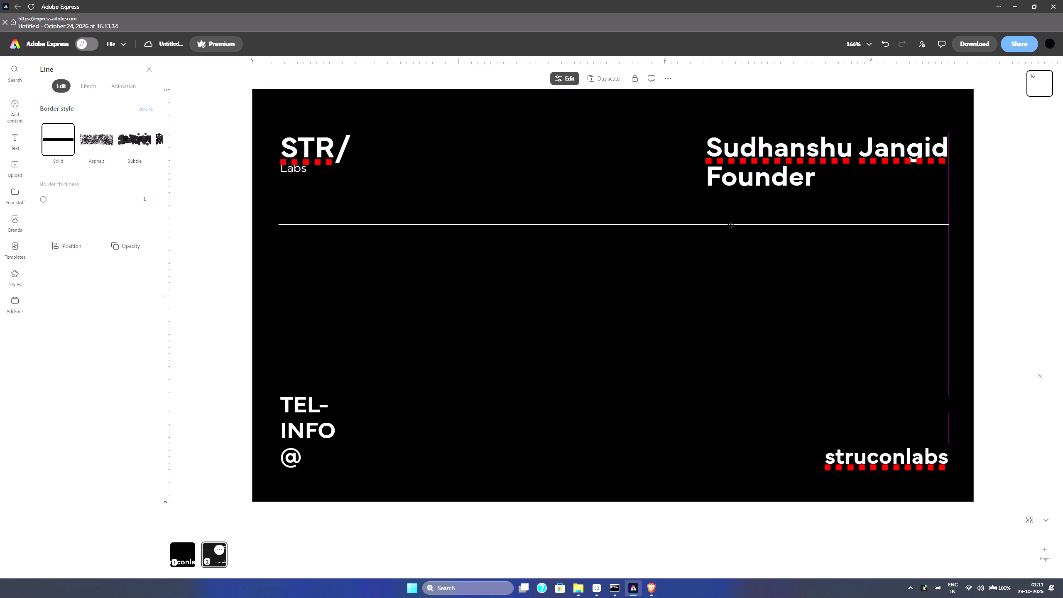
{"action": "left_click_drag", "start_coordinate": [731, 225], "coordinate": [732, 225]}
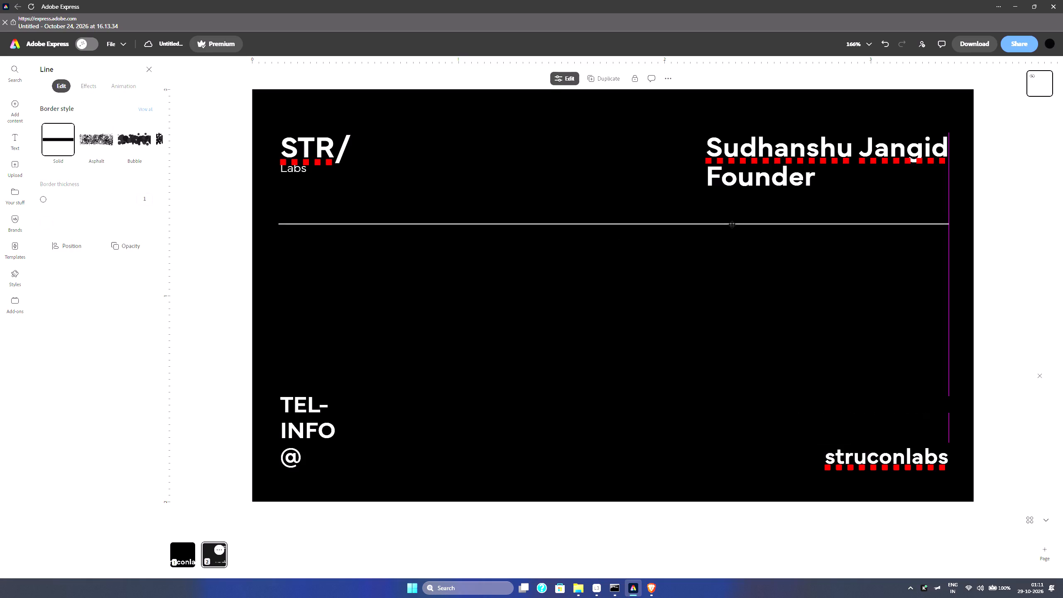
{"action": "left_click_drag", "start_coordinate": [732, 225], "coordinate": [732, 225]}
{"action": "key", "text": "alt+Tab"}
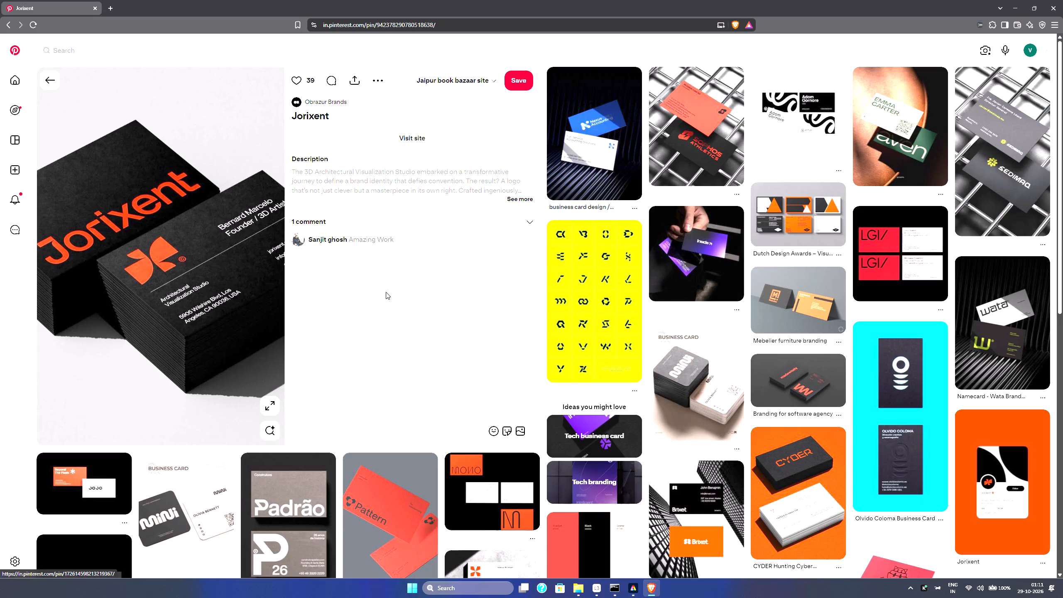
{"action": "key", "text": "alt+Tab"}
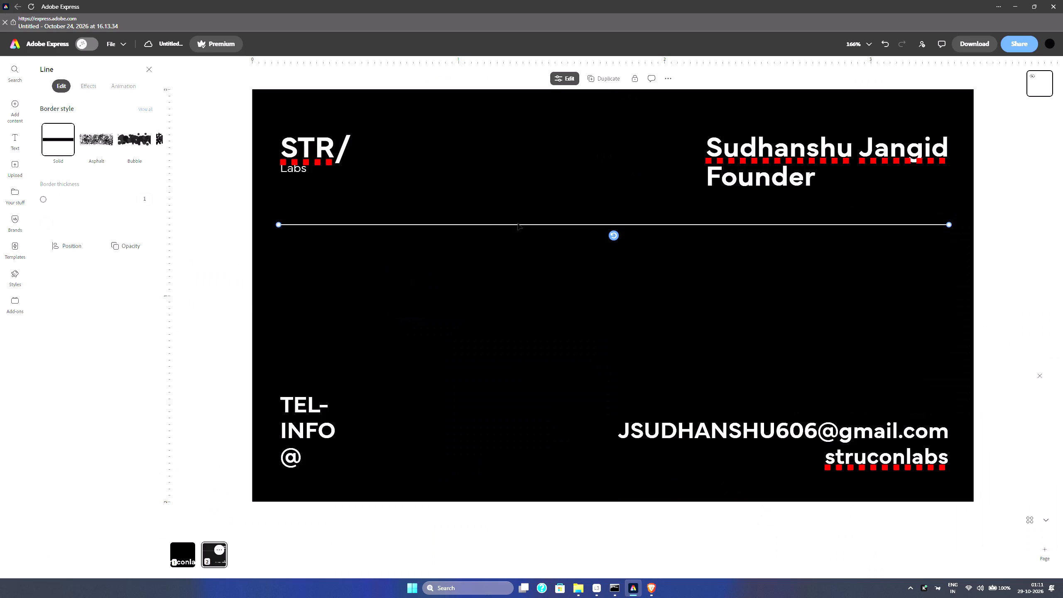
{"action": "left_click_drag", "start_coordinate": [517, 224], "coordinate": [517, 236]}
{"action": "key", "text": "alt+Tab"}
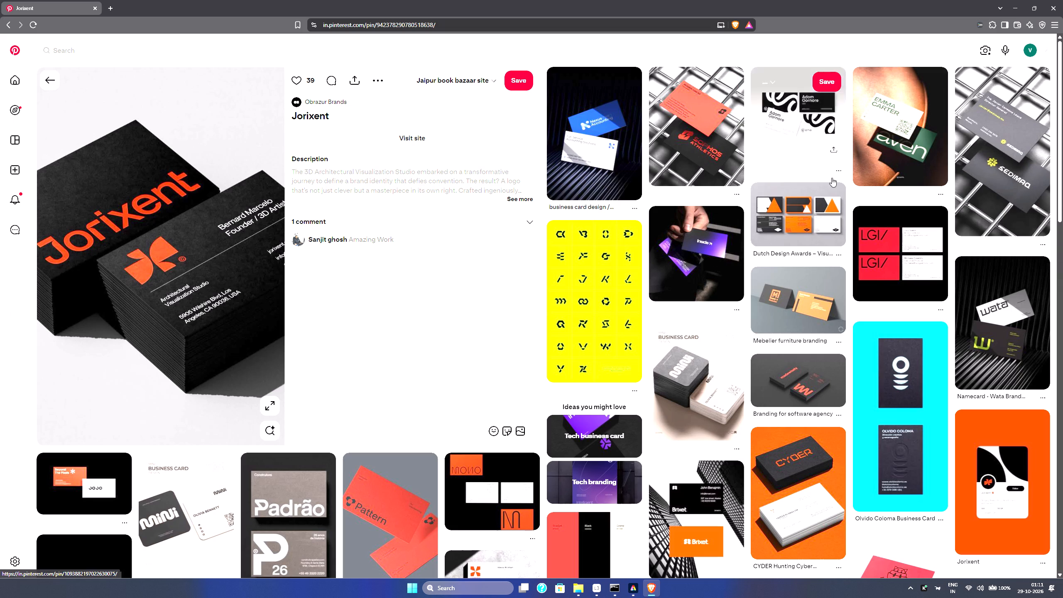
{"action": "left_click", "coordinate": [211, 247]}
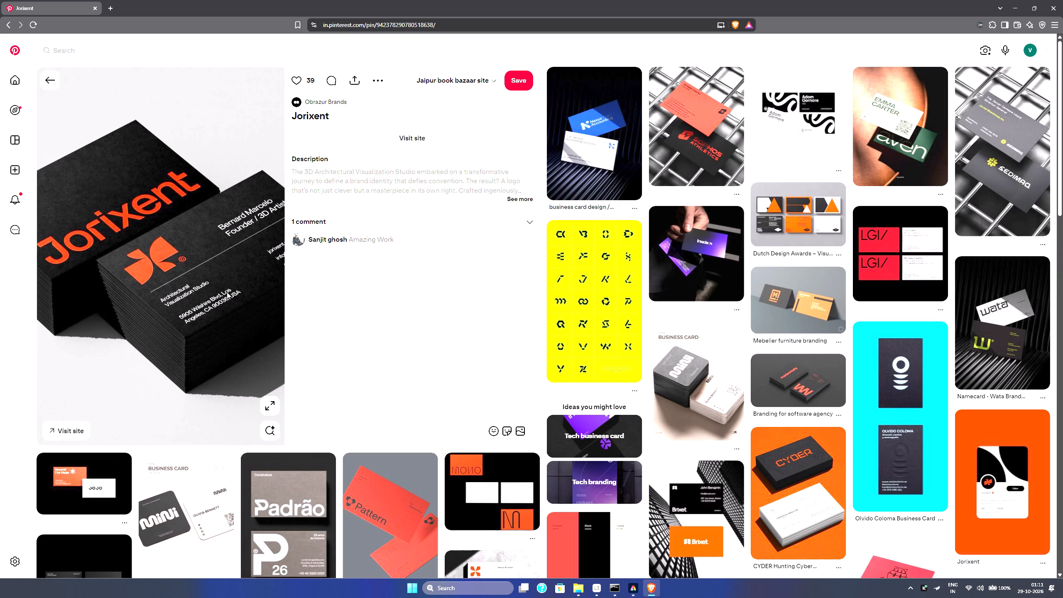
{"action": "key", "text": "alt+Tab"}
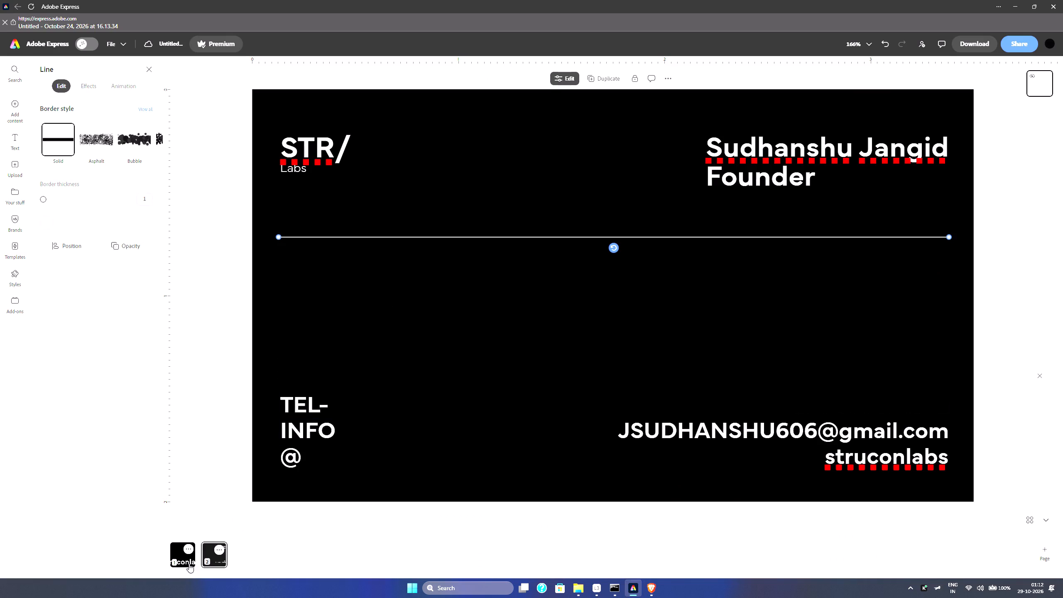
Change the background colour of the first page, with the large Struconlabs wordmark, to white.
{"action": "left_click", "coordinate": [189, 564]}
{"action": "left_click", "coordinate": [469, 309]}
{"action": "left_click", "coordinate": [501, 254]}
{"action": "left_click", "coordinate": [51, 239]}
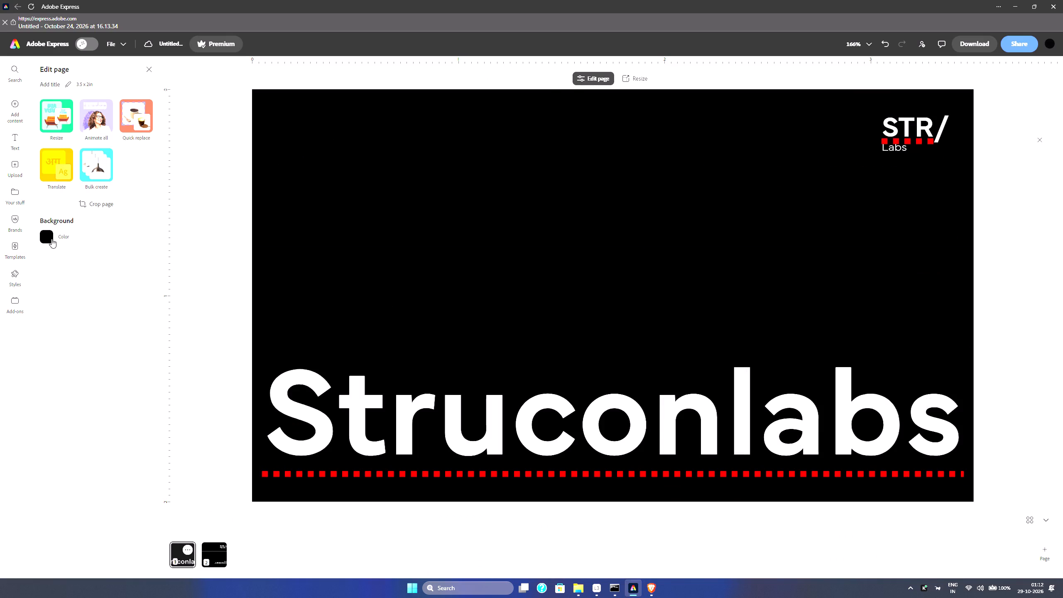
{"action": "left_click", "coordinate": [90, 215]}
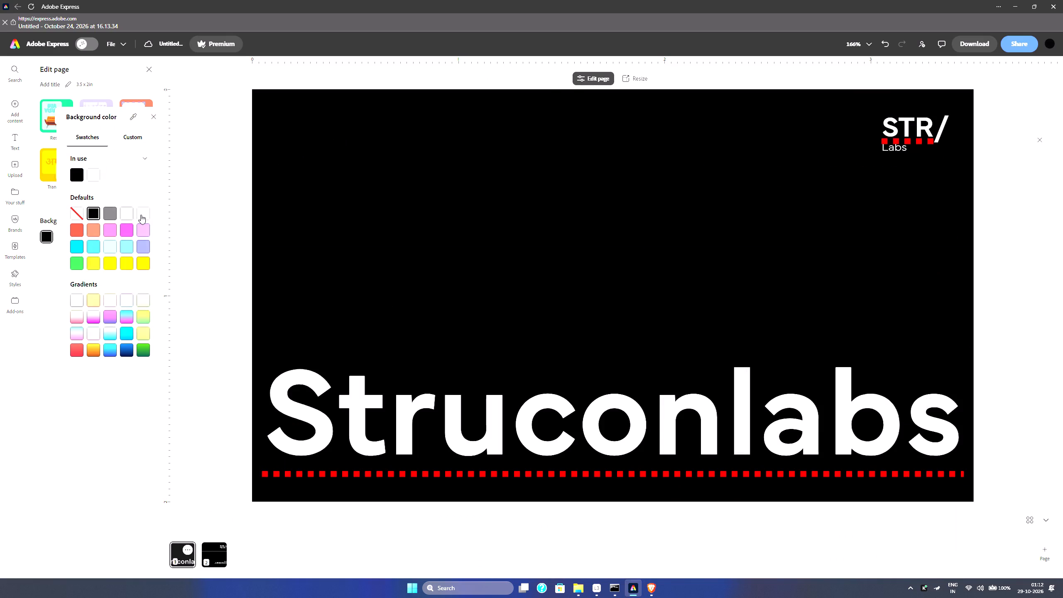
{"action": "left_click", "coordinate": [141, 215]}
Set the colour of the large Struconlabs text on the first page to black.
{"action": "left_click", "coordinate": [470, 435]}
{"action": "left_click", "coordinate": [478, 452]}
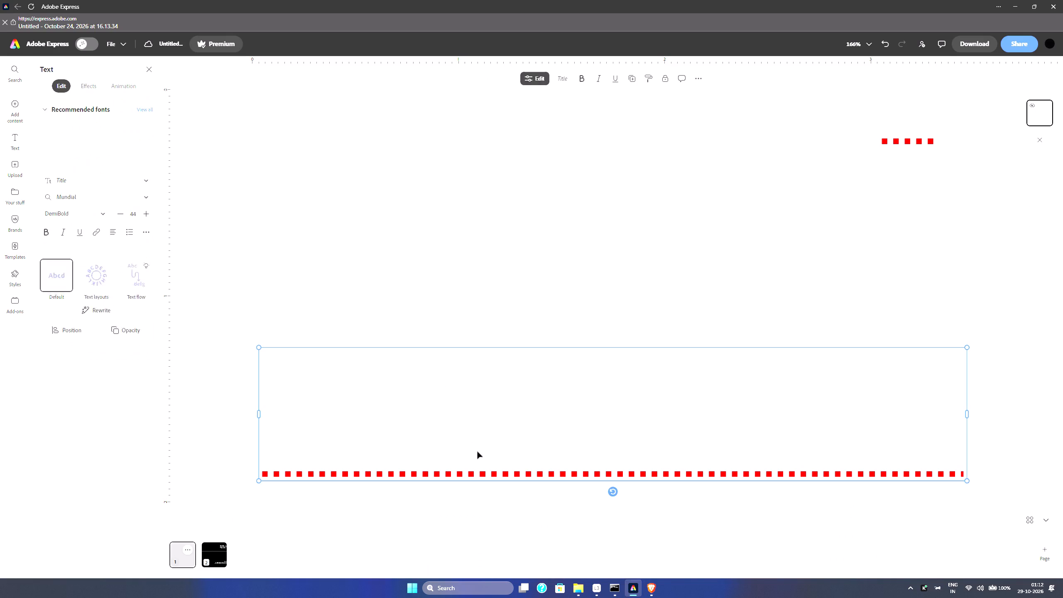
{"action": "left_click", "coordinate": [46, 255]}
{"action": "left_click", "coordinate": [89, 277]}
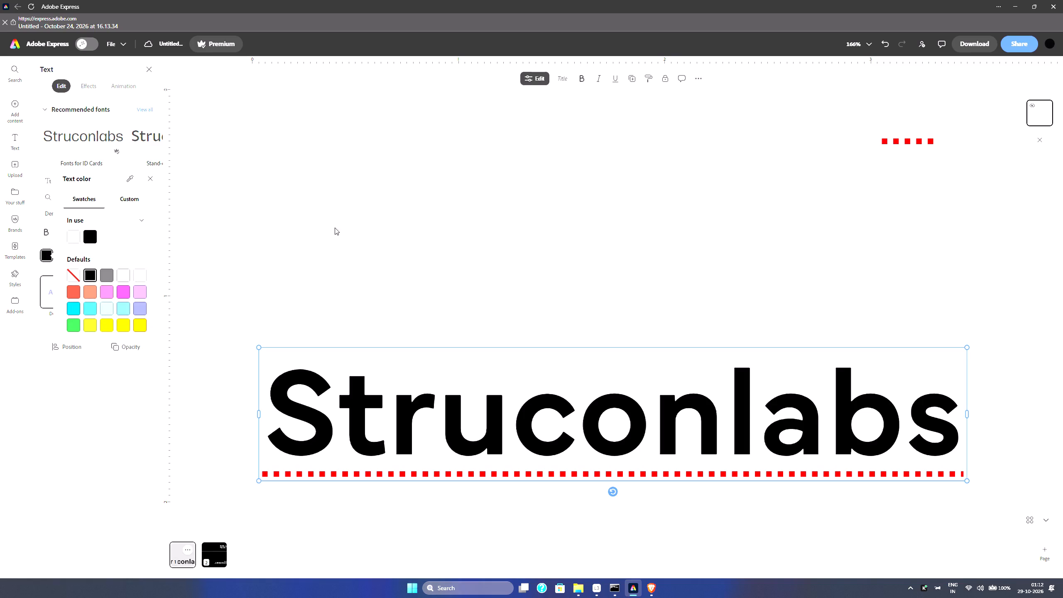
Set the colour of the STR/ Labs logo text on the first page to black.
{"action": "left_click", "coordinate": [901, 130]}
{"action": "left_click", "coordinate": [901, 126]}
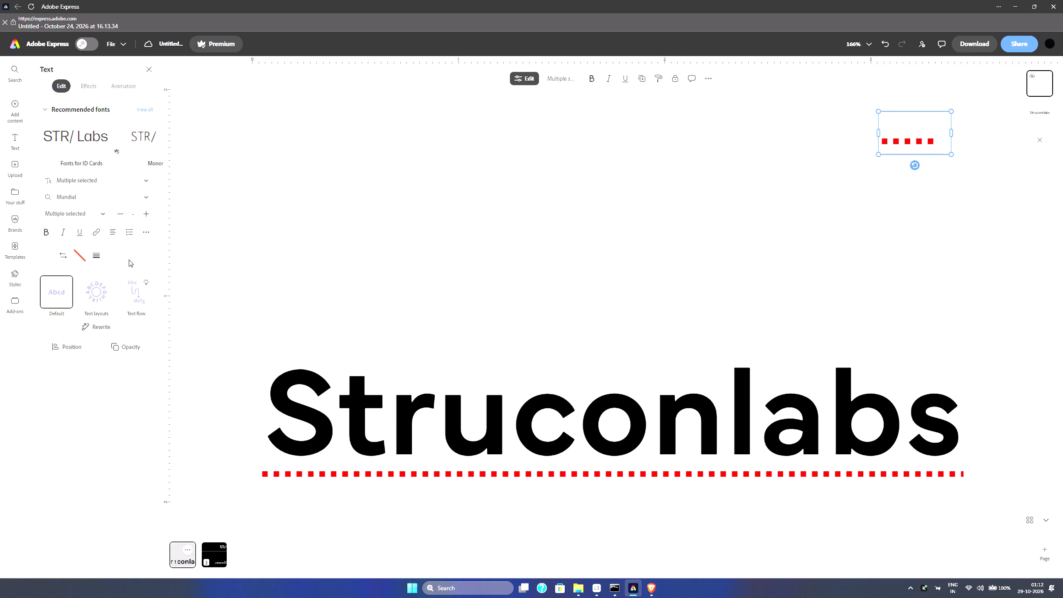
{"action": "left_click", "coordinate": [47, 252]}
{"action": "left_click", "coordinate": [92, 277]}
{"action": "left_click", "coordinate": [182, 266]}
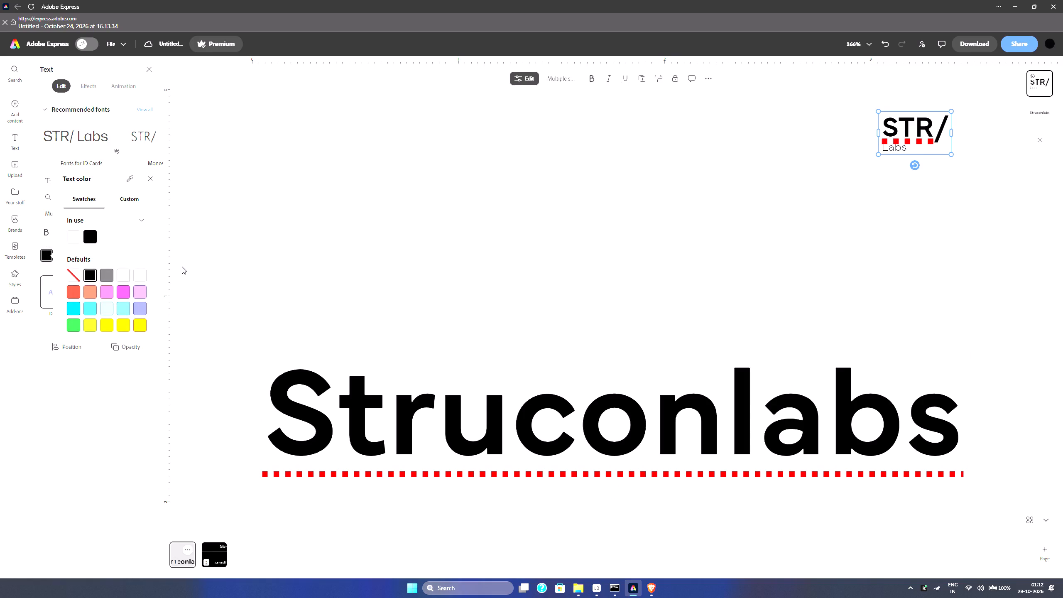
{"action": "left_click", "coordinate": [198, 270]}
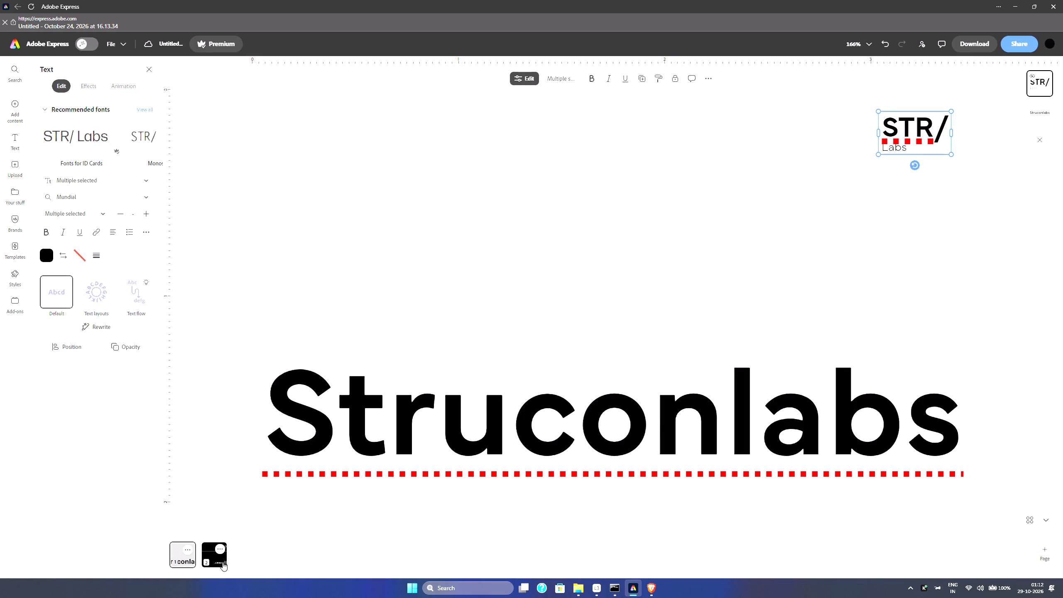
Return to the black second page with the contact details and compare it with the Jorixent card reference.
{"action": "left_click", "coordinate": [223, 562]}
{"action": "key", "text": "alt+Tab"}
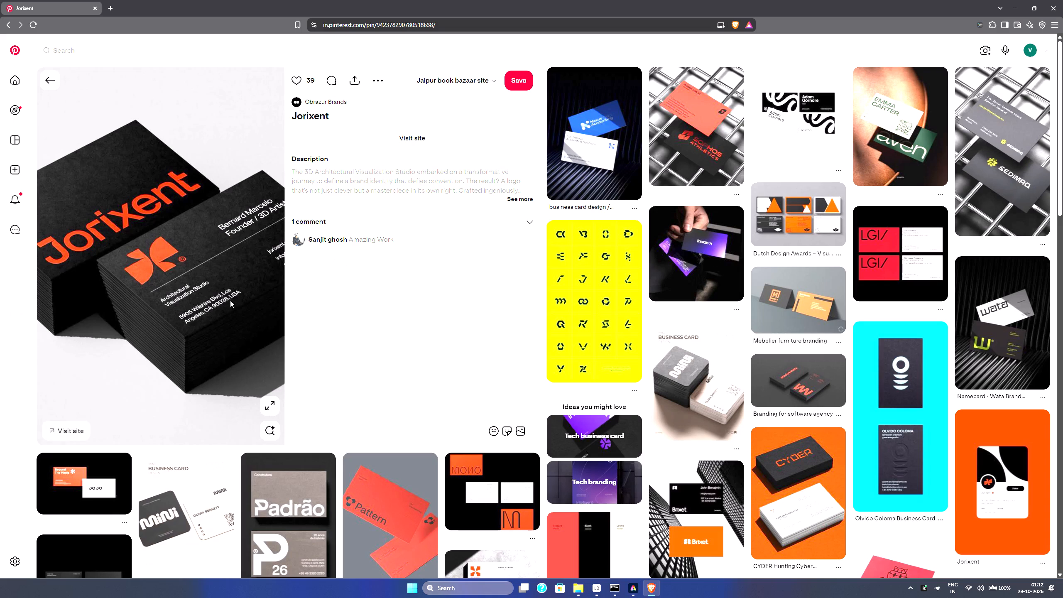
{"action": "key", "text": "alt+Tab"}
{"action": "left_click", "coordinate": [334, 269]}
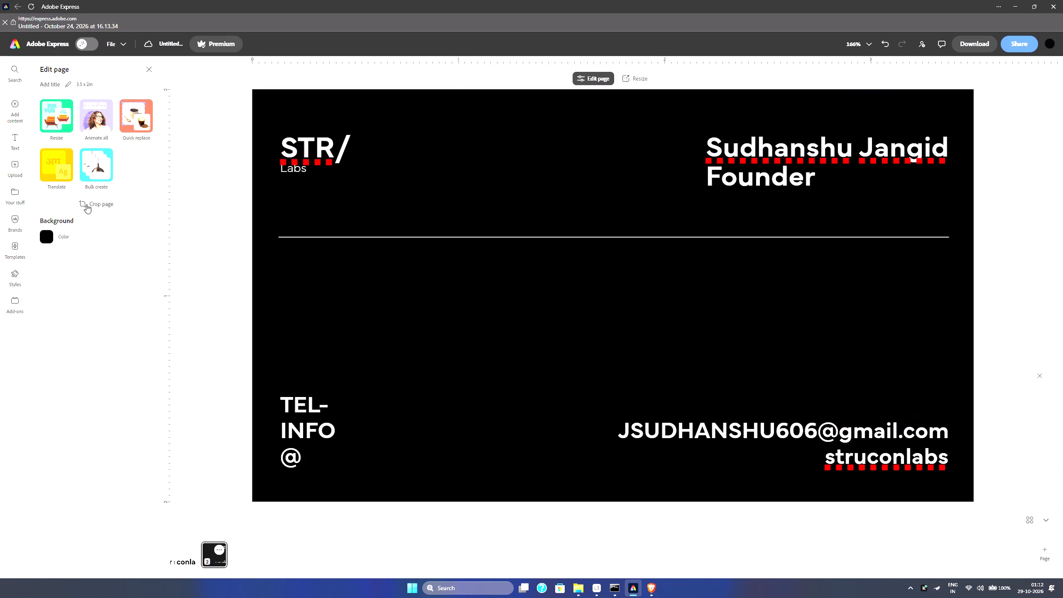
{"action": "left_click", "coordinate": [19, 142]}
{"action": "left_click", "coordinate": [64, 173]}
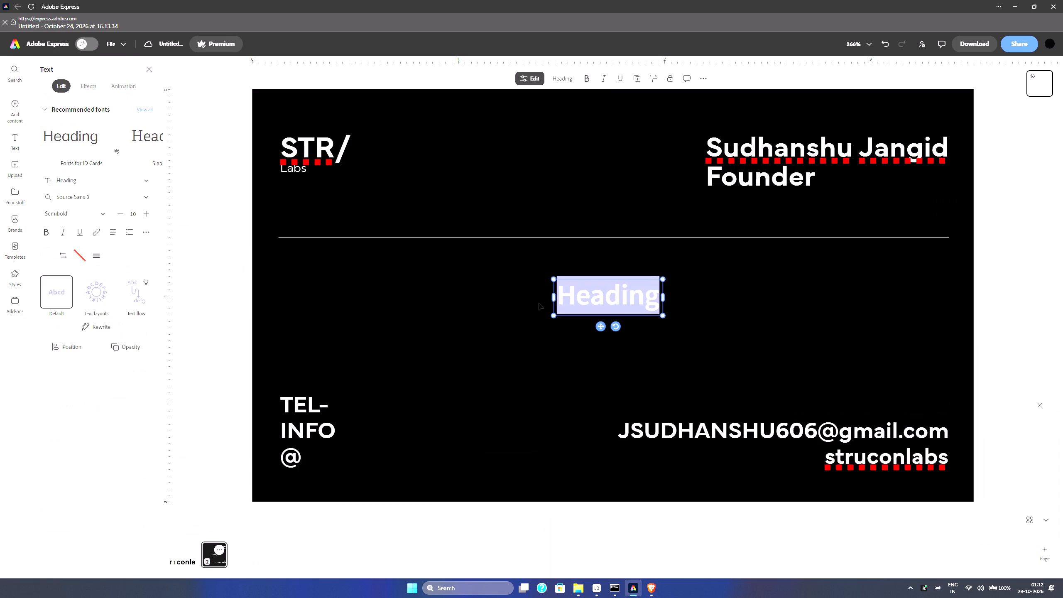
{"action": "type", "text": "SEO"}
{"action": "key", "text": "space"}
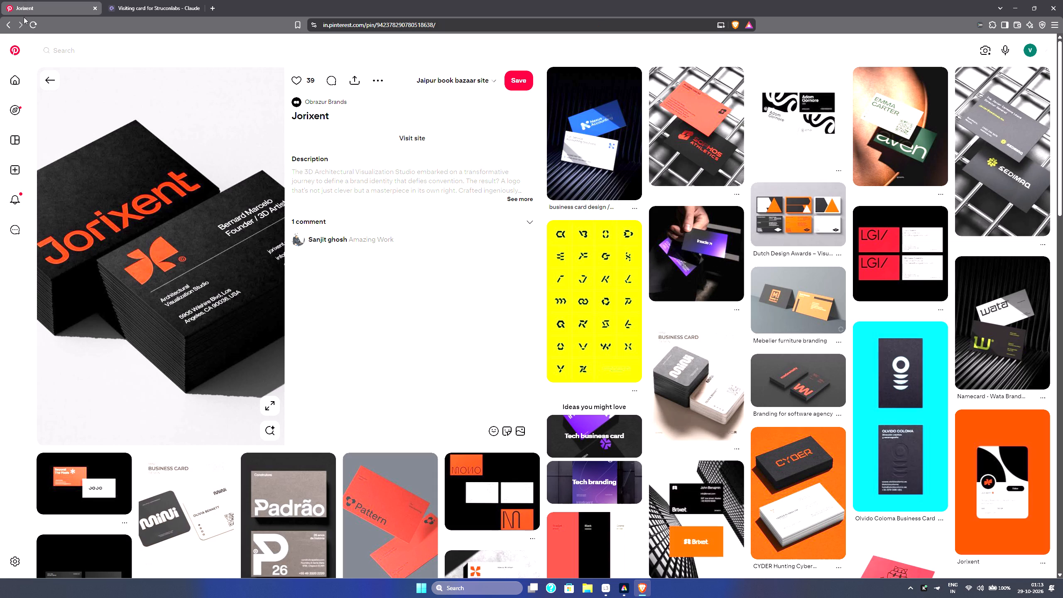
{"action": "left_click", "coordinate": [17, 50], "text": "ctrl"}
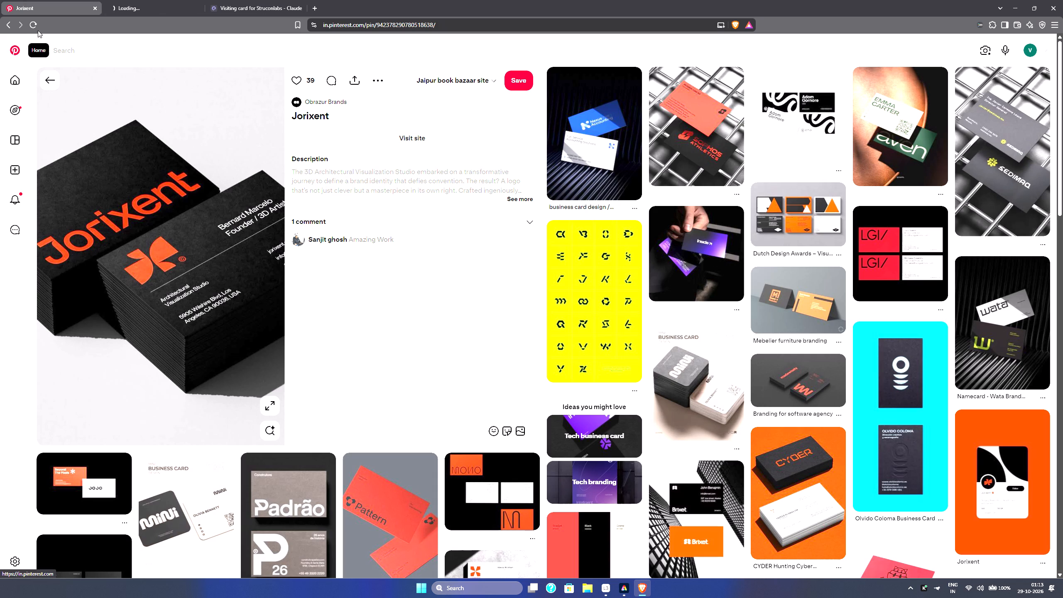
{"action": "left_click", "coordinate": [162, 0]}
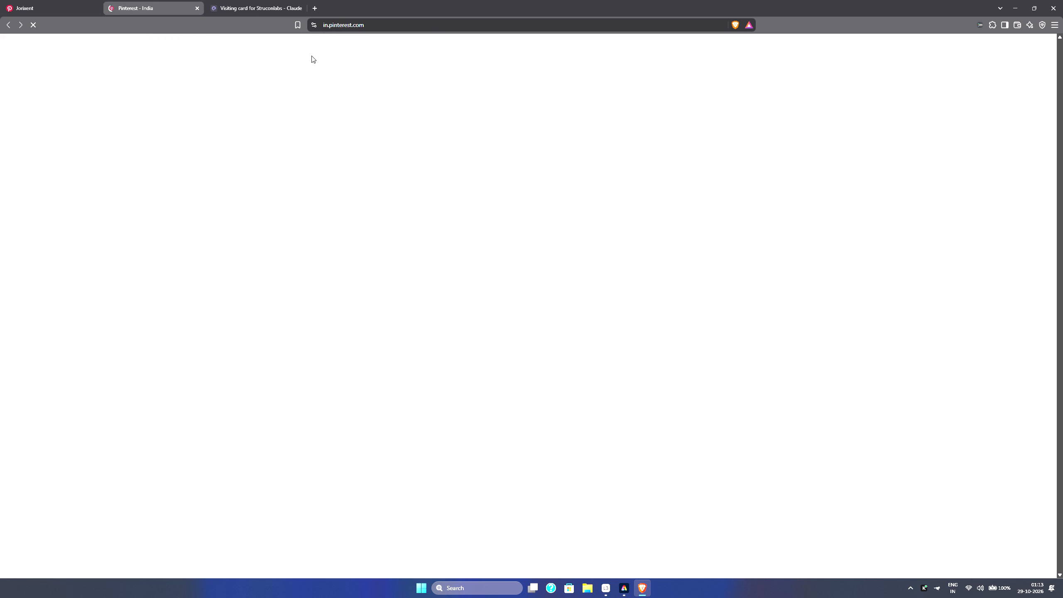
{"action": "left_click", "coordinate": [316, 48]}
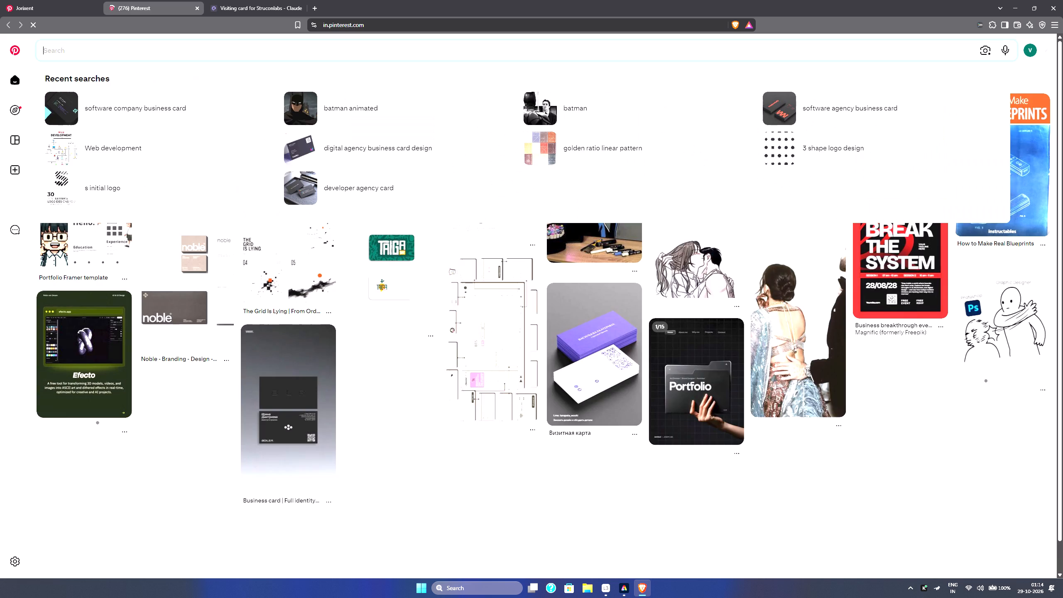
Search Pinterest for composition lines.
{"action": "type", "text": "como"}
{"action": "key", "text": "BackSpace"}
{"action": "type", "text": "pos"}
{"action": "key", "text": "BackSpace"}
{"action": "key", "text": "Down"}
{"action": "key", "text": "space"}
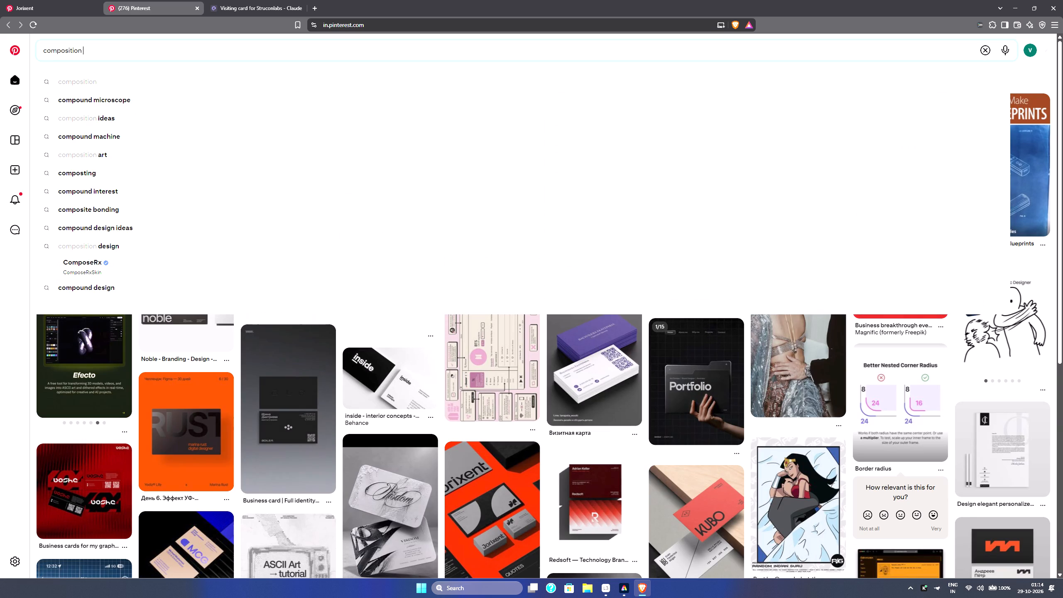
{"action": "type", "text": ";ines"}
{"action": "key", "text": "space"}
{"action": "key", "text": "Return"}
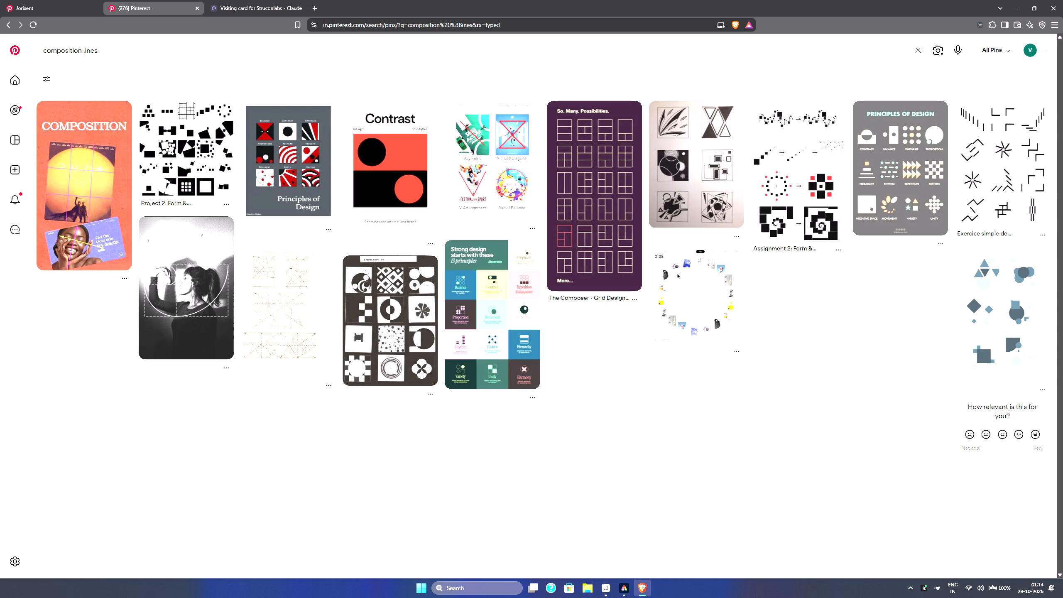
{"action": "left_click", "coordinate": [86, 51]}
{"action": "key", "text": "BackSpace"}
{"action": "key", "text": "BackSpace"}
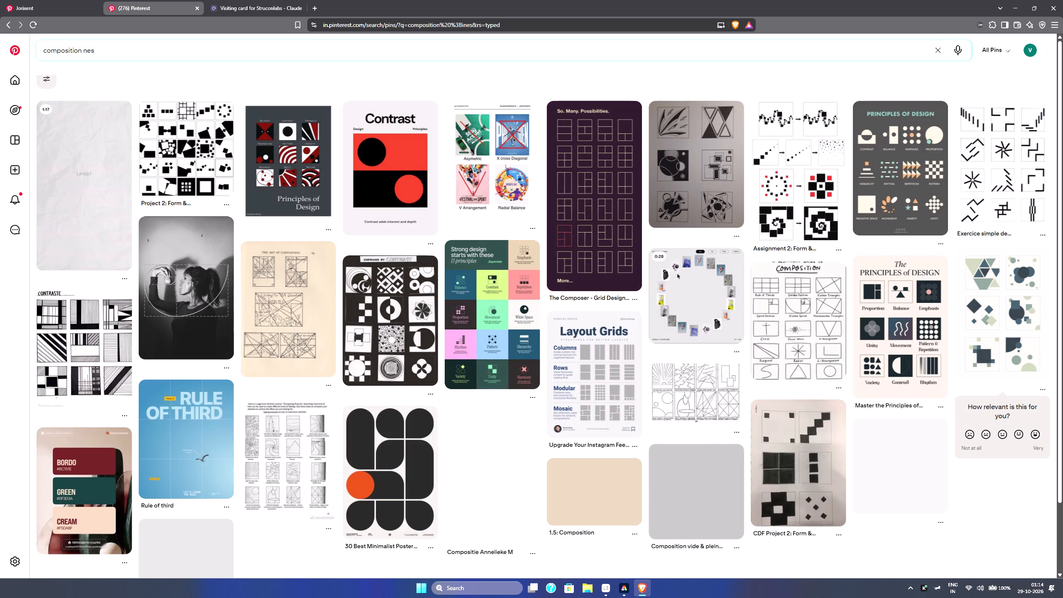
{"action": "type", "text": "lin"}
{"action": "key", "text": "Return"}
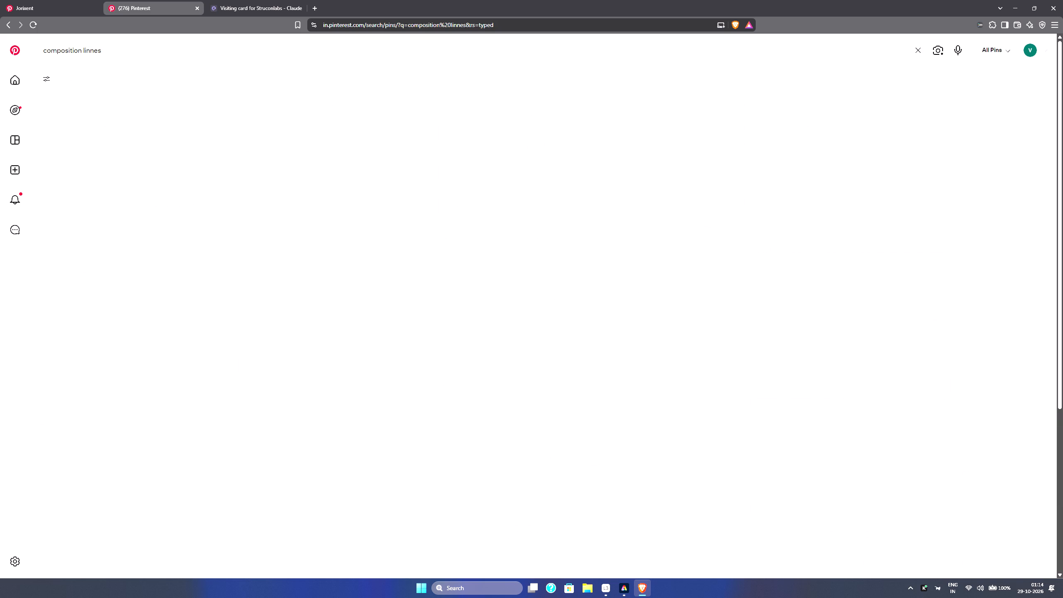
Change the Pinterest search to "composition business cards".
{"action": "triple_click", "coordinate": [120, 51]}
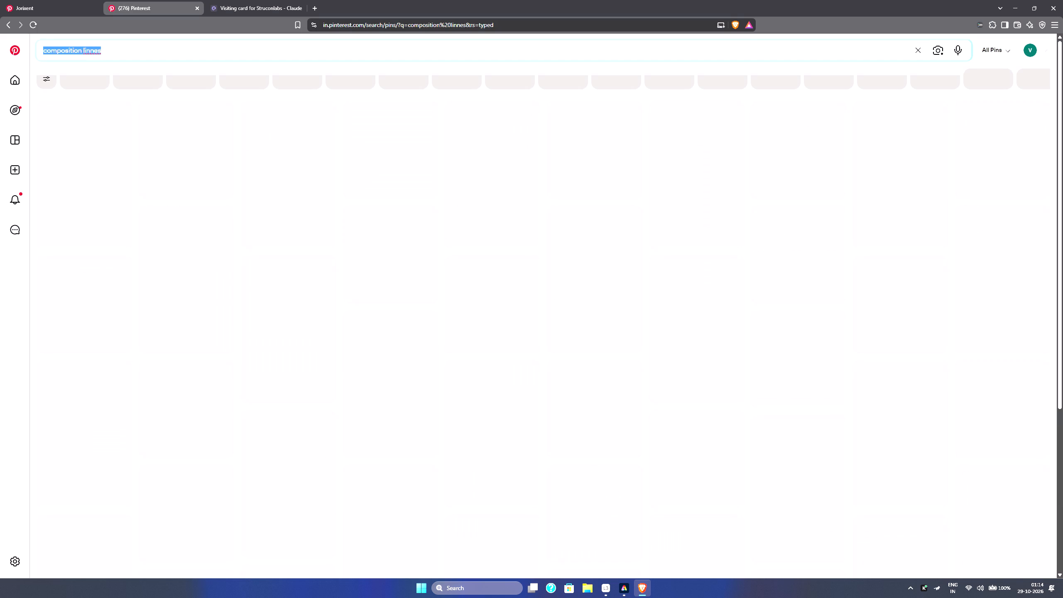
{"action": "double_click", "coordinate": [120, 51]}
{"action": "key", "text": "BackSpace"}
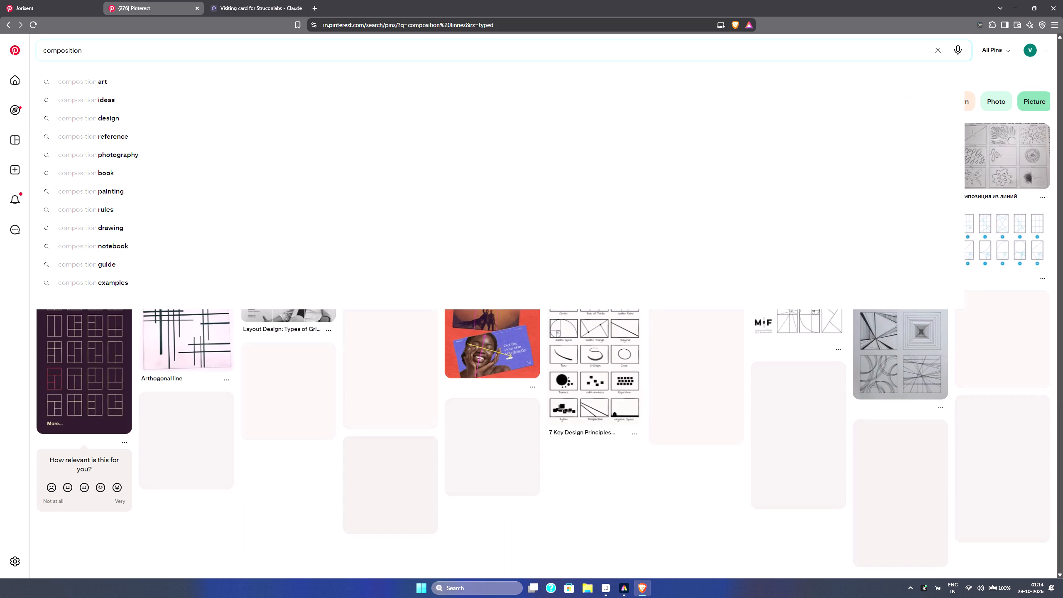
{"action": "left_click", "coordinate": [0, 216]}
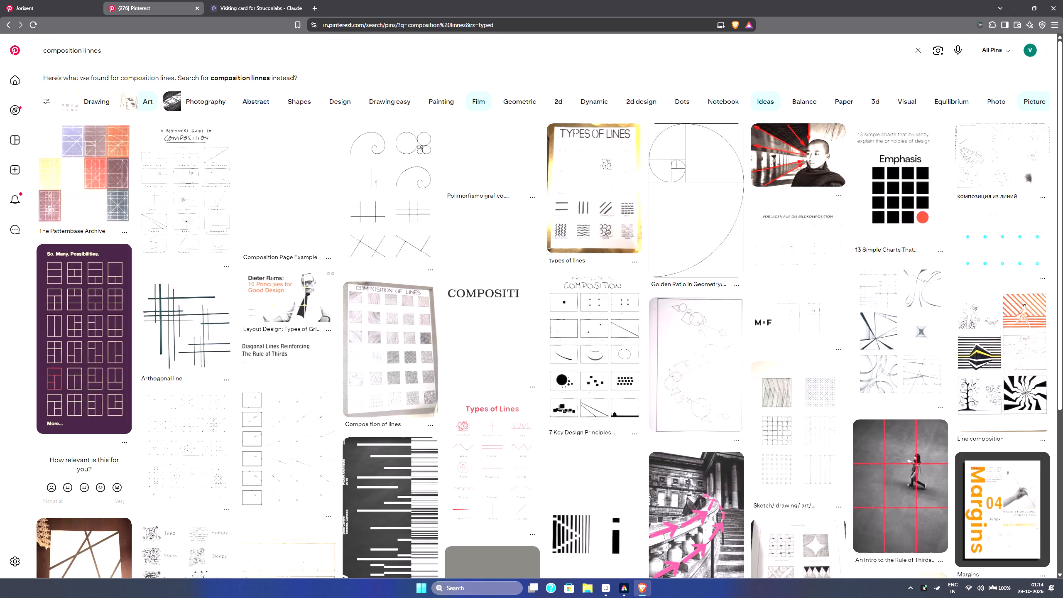
{"action": "double_click", "coordinate": [135, 50]}
{"action": "key", "text": "BackSpace"}
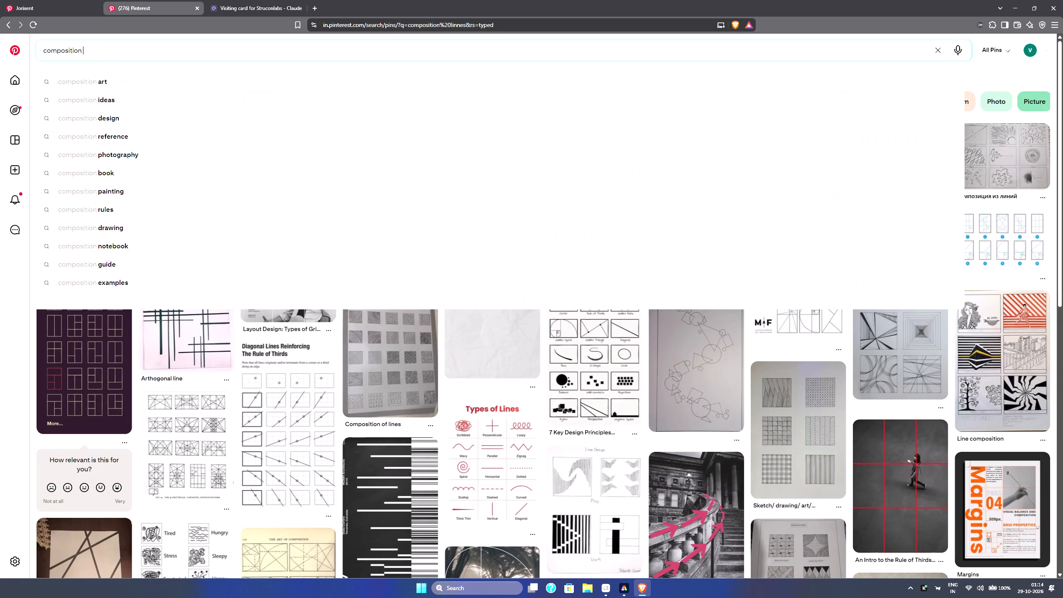
{"action": "type", "text": "busi"}
{"action": "key", "text": "BackSpace"}
{"action": "type", "text": "iness cards"}
{"action": "key", "text": "space"}
{"action": "key", "text": "Return"}
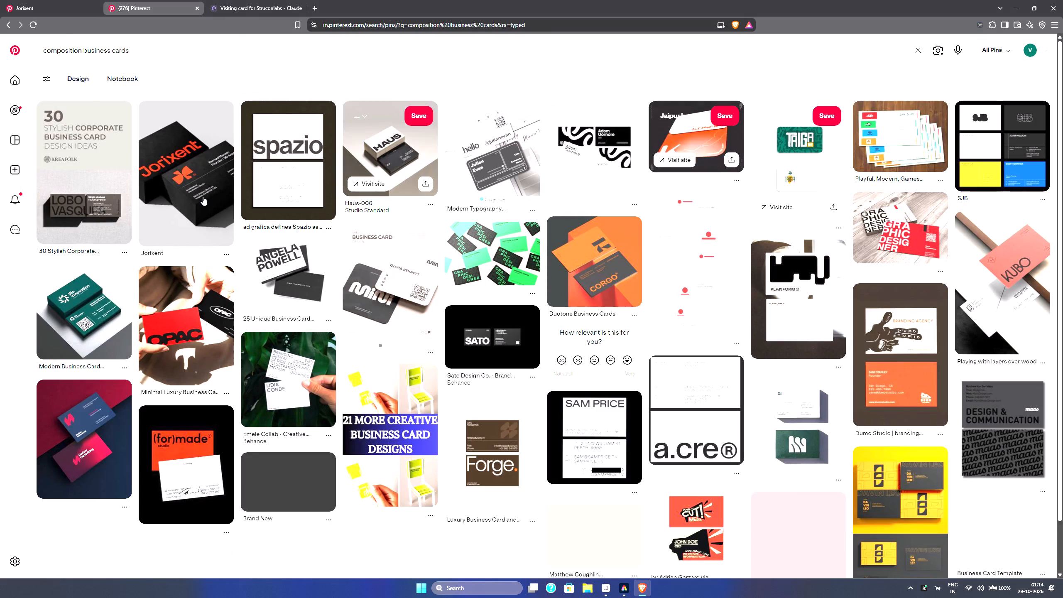
Browse the business card pins for a layout or background reference.
{"action": "scroll", "coordinate": [210, 201], "scroll_direction": "down", "scroll_amount": 12}
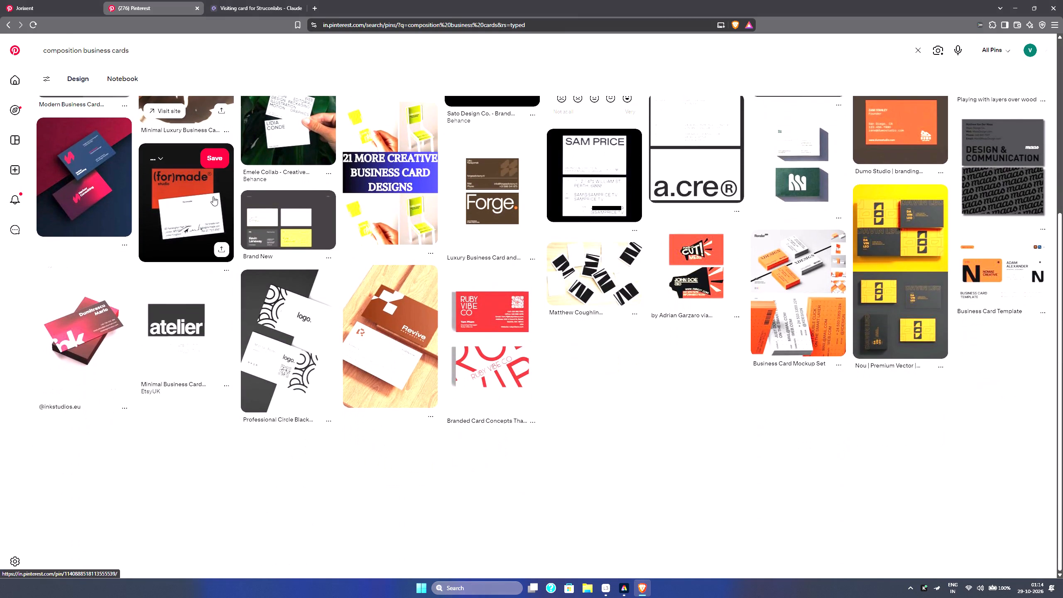
{"action": "scroll", "coordinate": [233, 189], "scroll_direction": "down", "scroll_amount": 14}
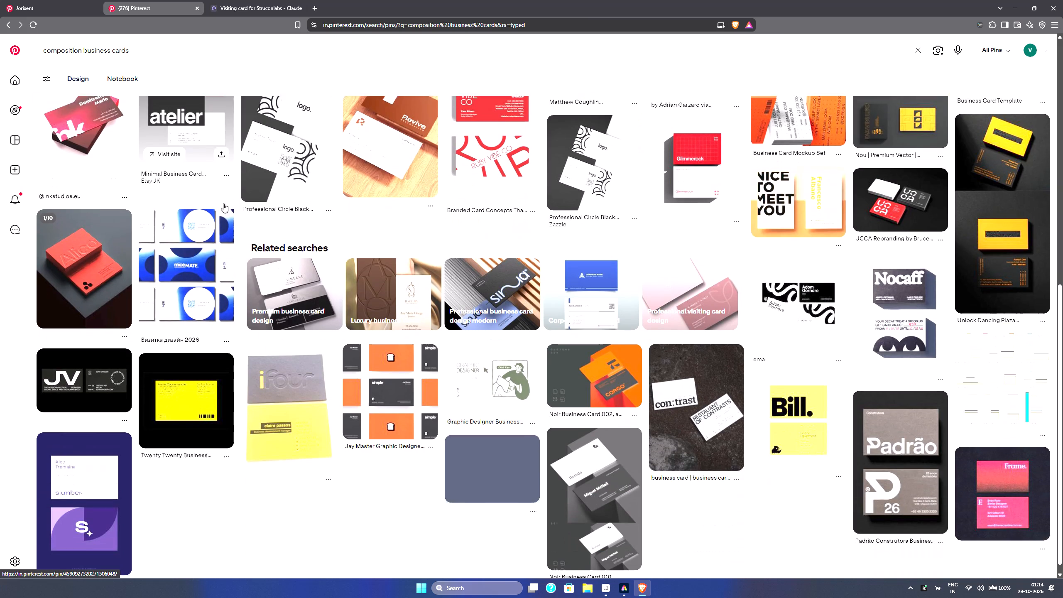
{"action": "scroll", "coordinate": [225, 208], "scroll_direction": "down", "scroll_amount": 5}
Replace the Pinterest search with "business cards minimal".
{"action": "triple_click", "coordinate": [141, 51]}
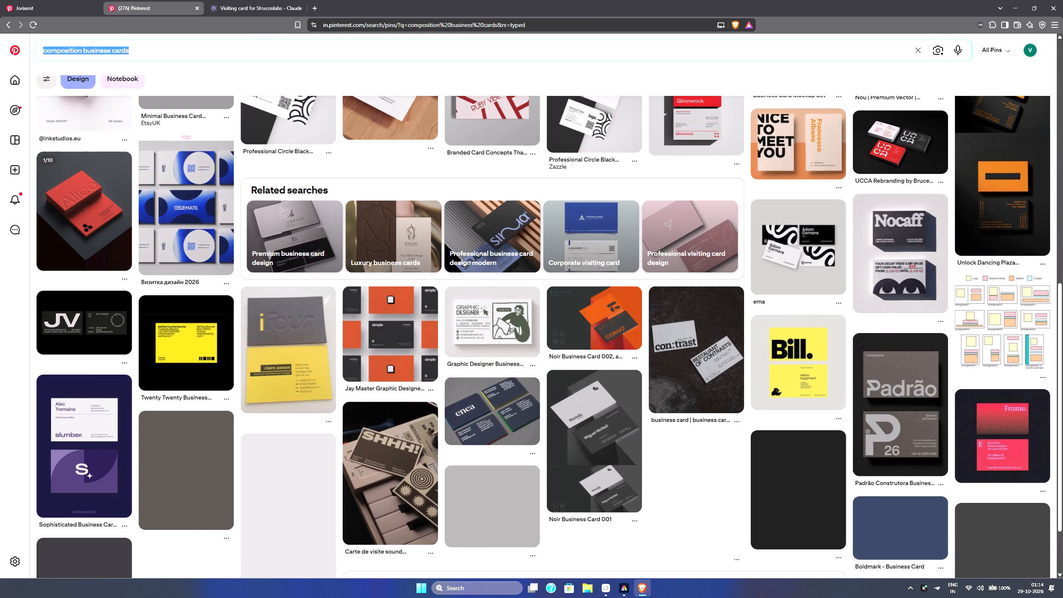
{"action": "type", "text": "business cards"}
{"action": "key", "text": "space"}
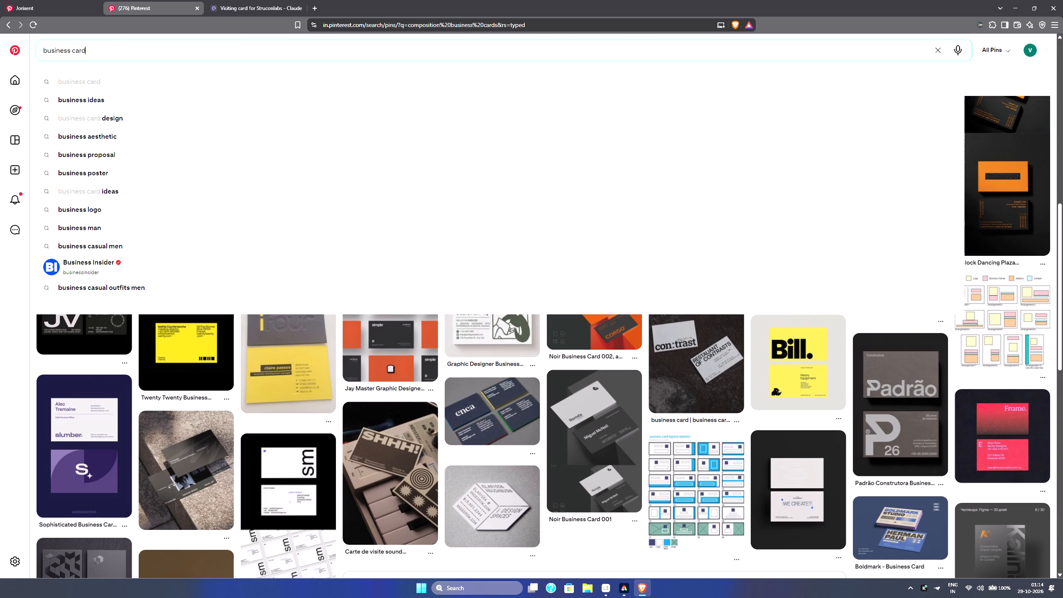
{"action": "type", "text": "minima'"}
{"action": "key", "text": "BackSpace"}
{"action": "type", "text": "l;"}
{"action": "key", "text": "BackSpace"}
{"action": "key", "text": "Return"}
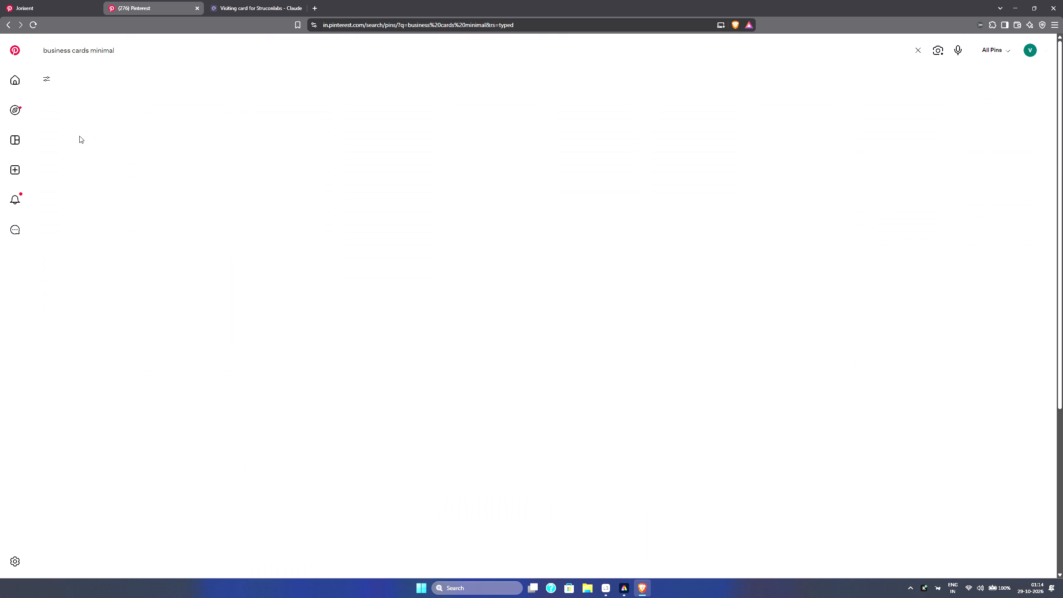
{"action": "left_click", "coordinate": [383, 165]}
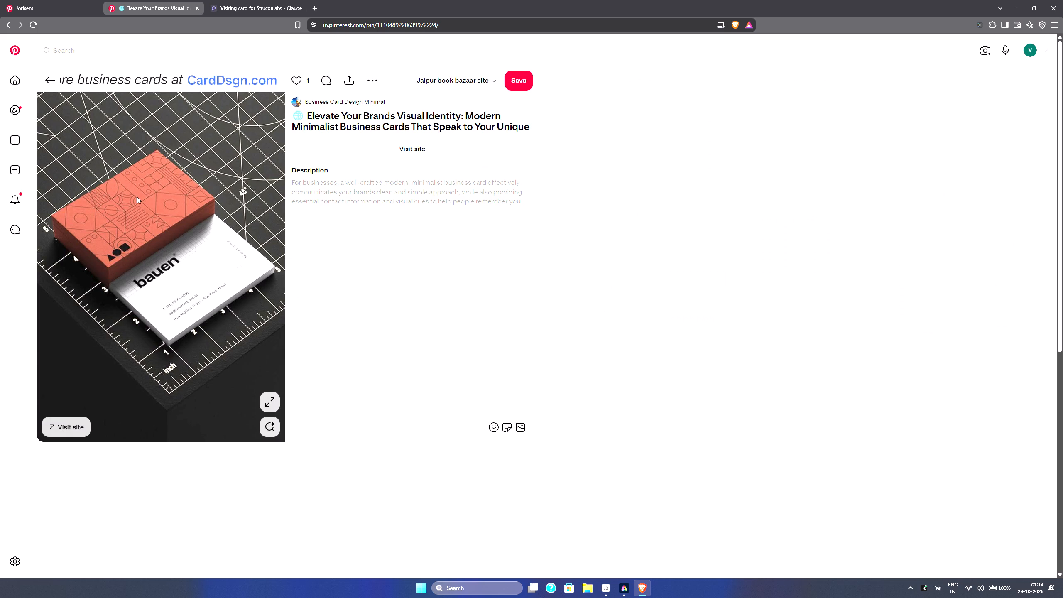
{"action": "right_click", "coordinate": [137, 196]}
{"action": "left_click", "coordinate": [125, 189]}
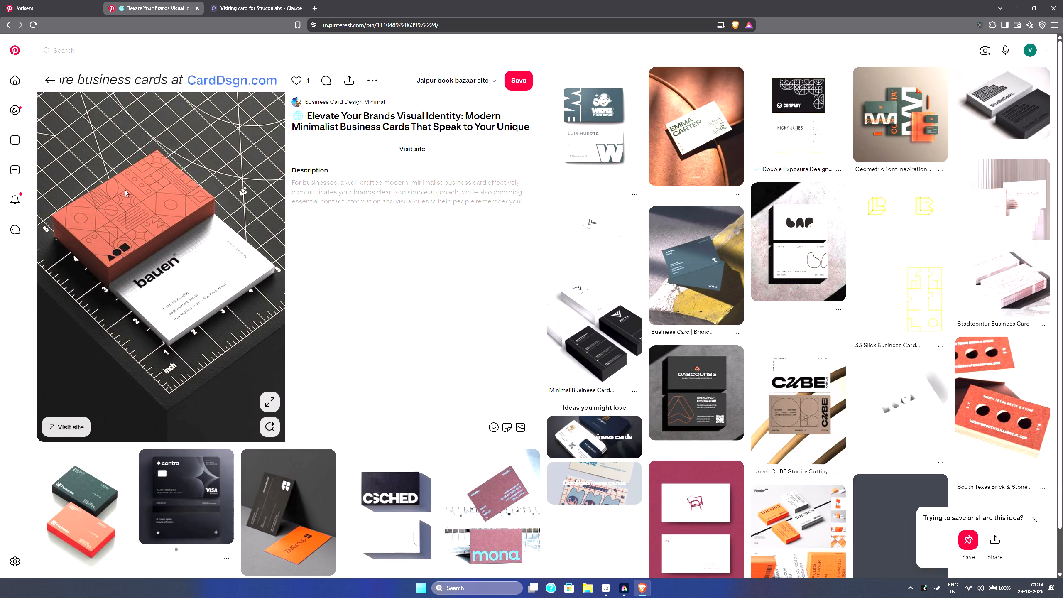
{"action": "key", "text": "shift+super+s"}
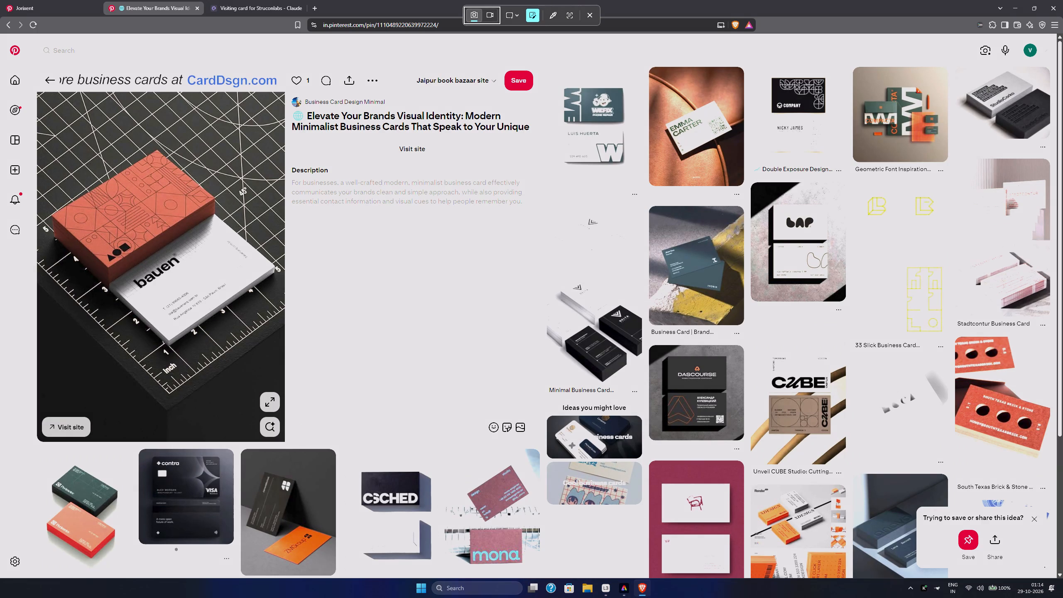
{"action": "left_click_drag", "start_coordinate": [48, 154], "coordinate": [273, 336]}
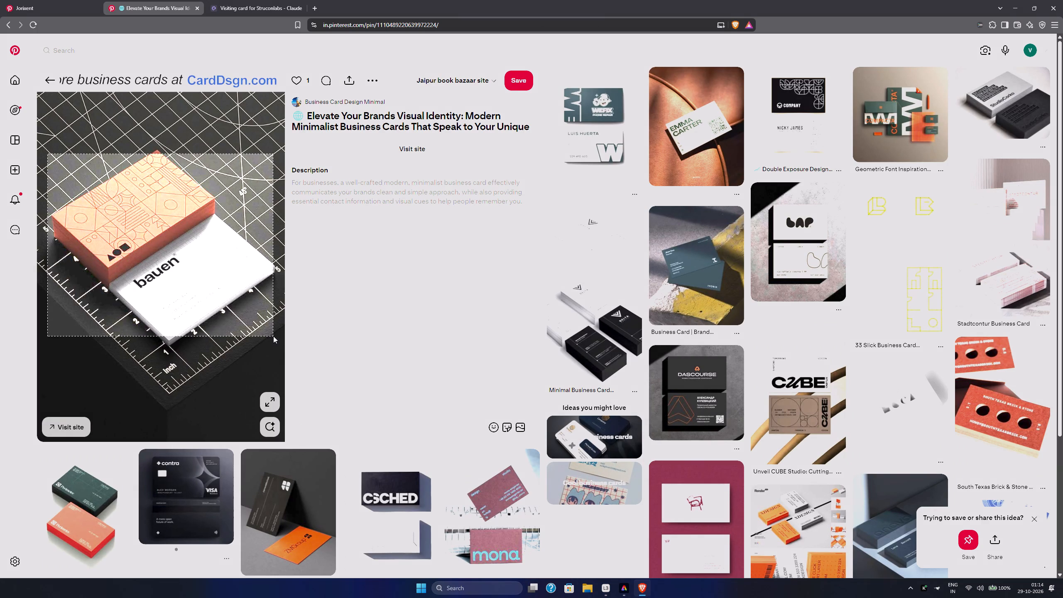
{"action": "left_click_drag", "start_coordinate": [273, 336], "coordinate": [274, 340]}
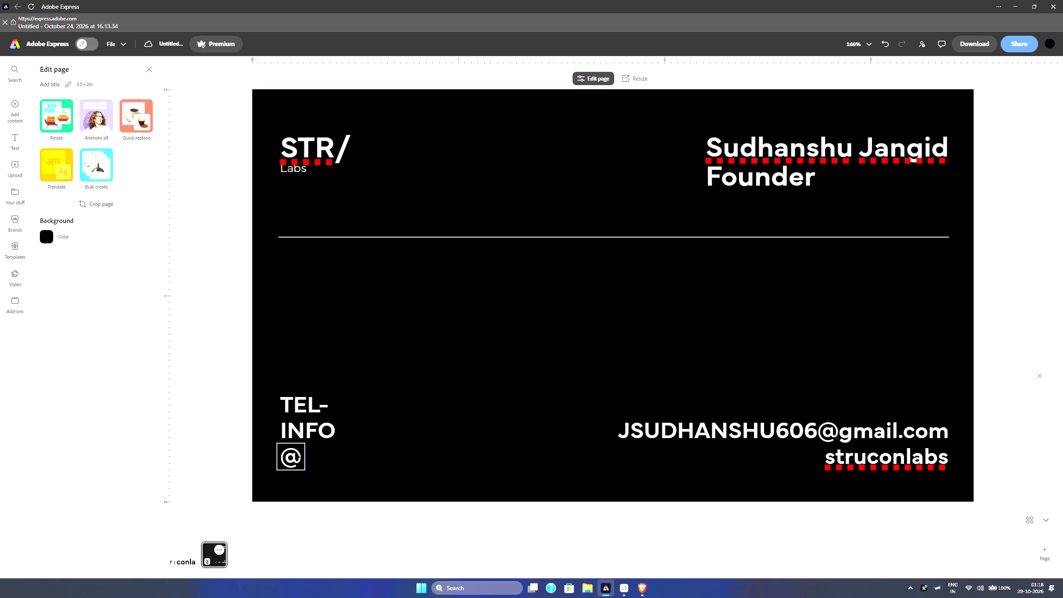
{"action": "left_click", "coordinate": [295, 453]}
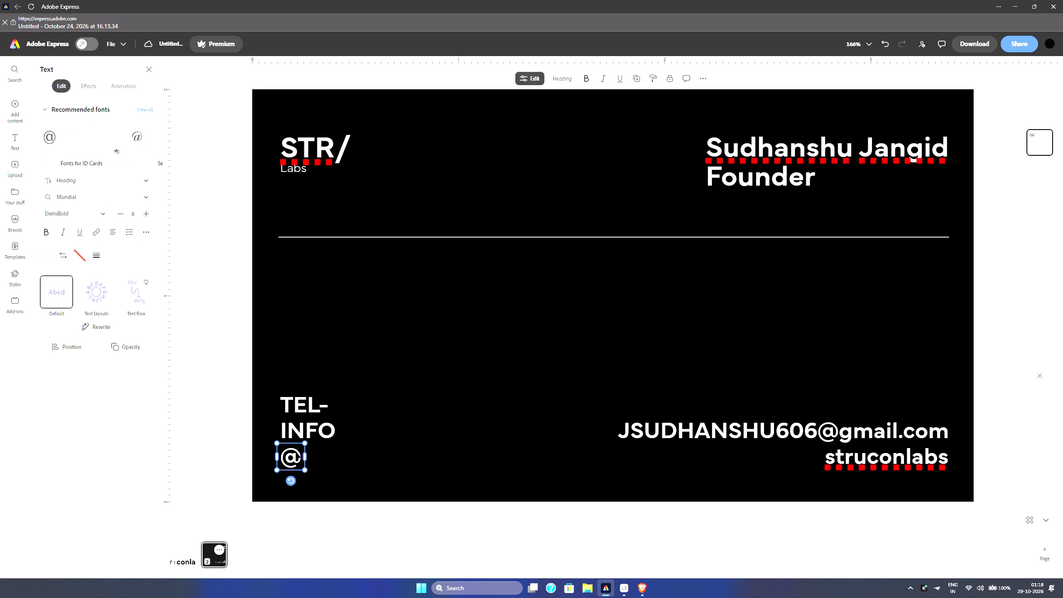
{"action": "left_click", "coordinate": [181, 334]}
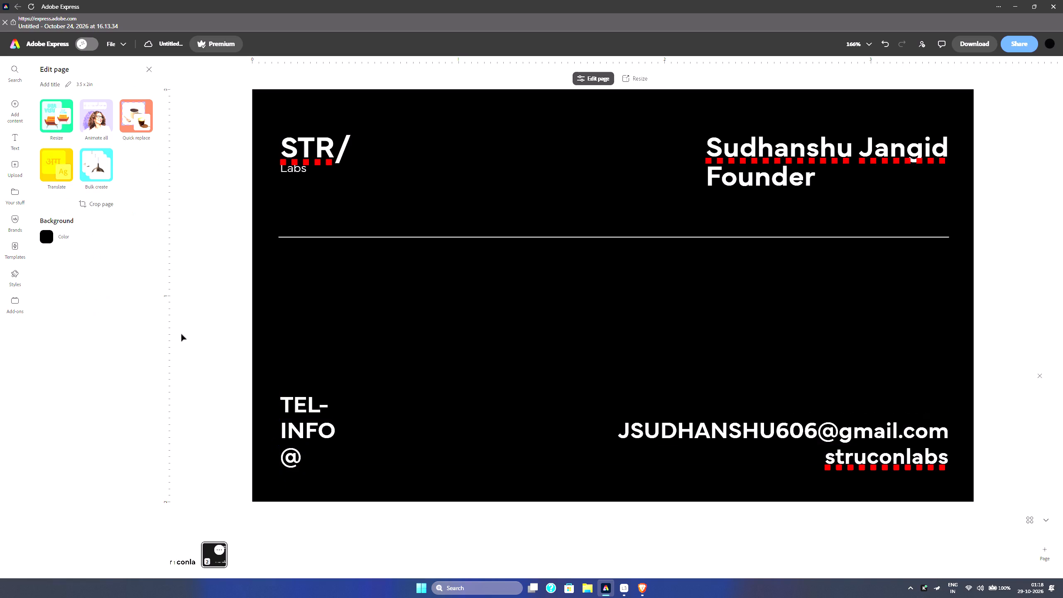
{"action": "left_click", "coordinate": [372, 238]}
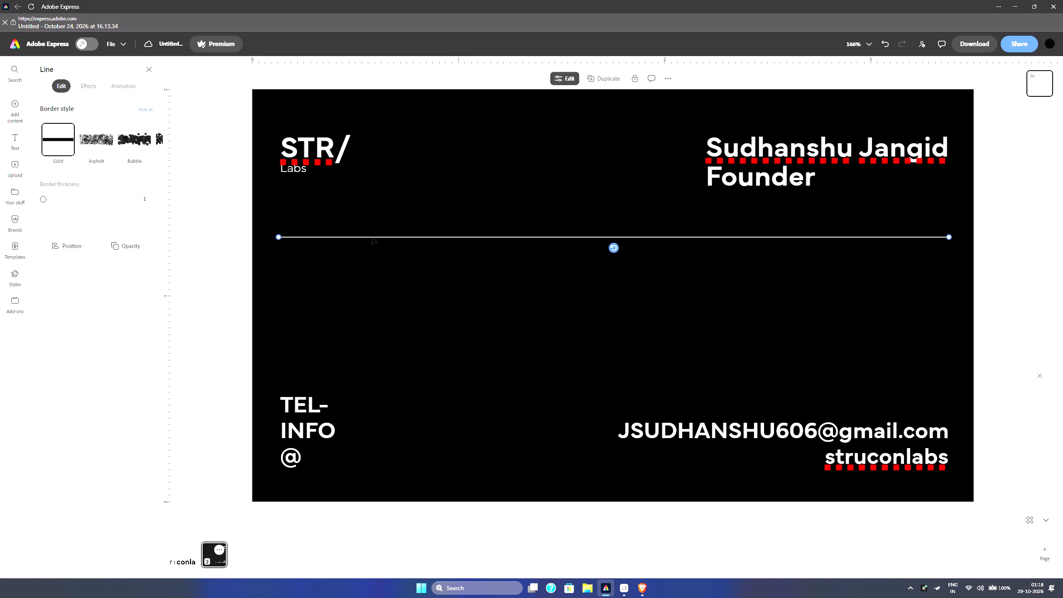
{"action": "left_click", "coordinate": [218, 321]}
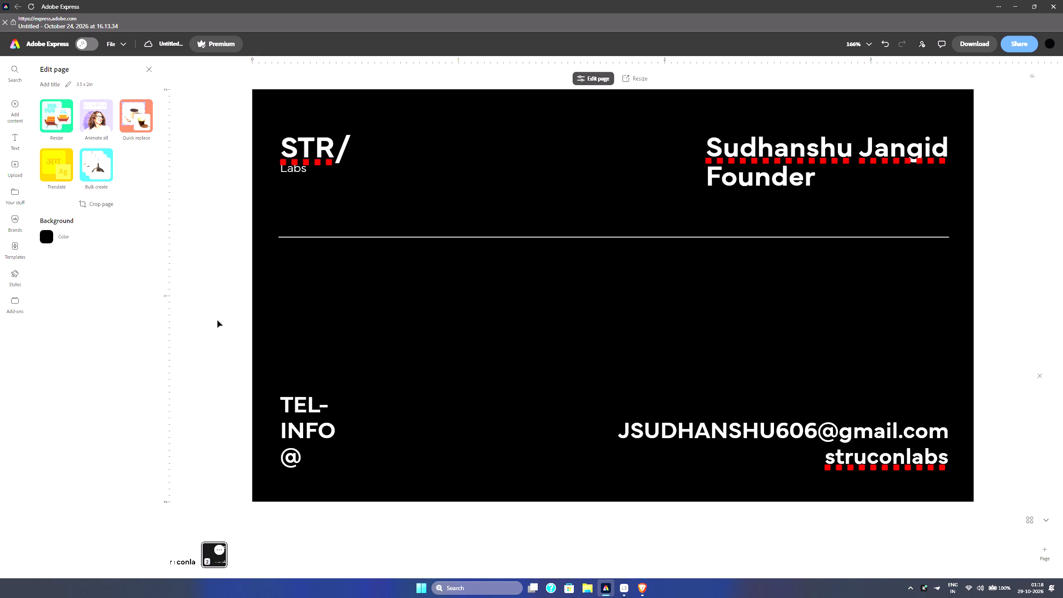
{"action": "left_click", "coordinate": [341, 237]}
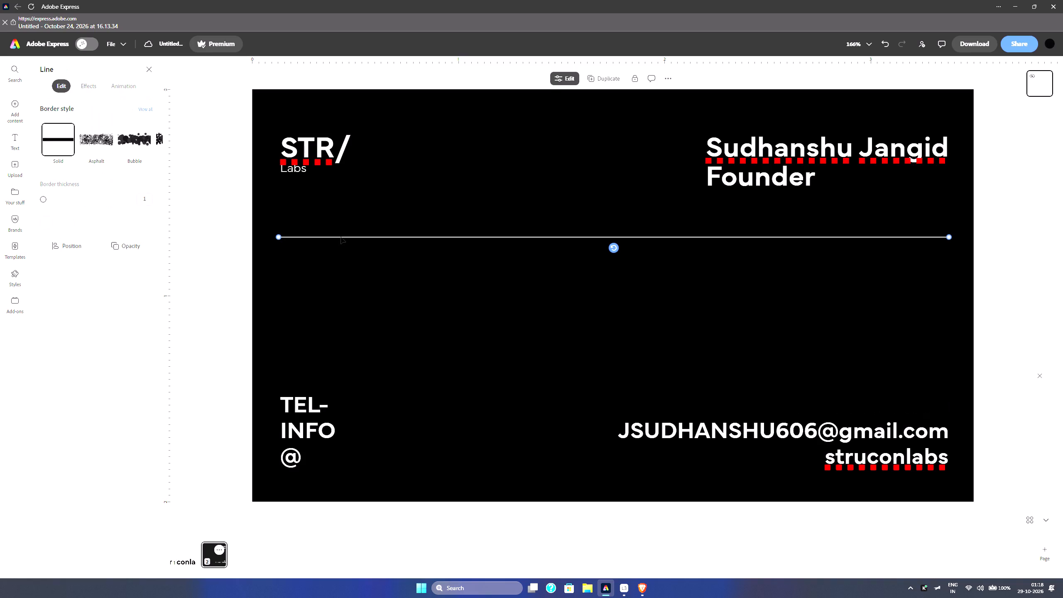
{"action": "left_click", "coordinate": [238, 320]}
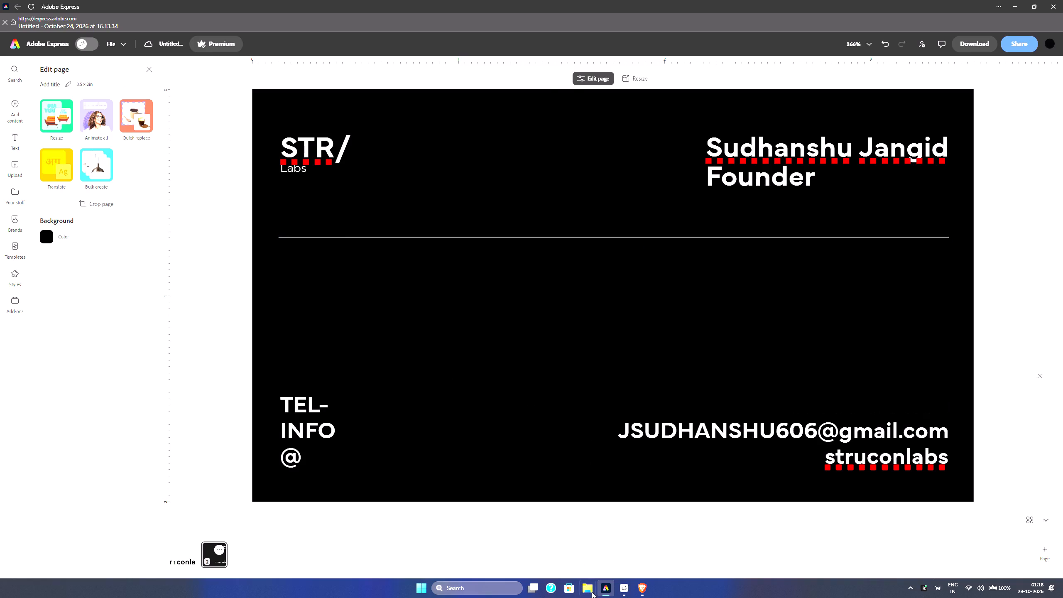
Return to the browser's Claude chat to check its progress, and place its tab between the two Pinterest tabs.
{"action": "left_click", "coordinate": [647, 583]}
{"action": "left_click", "coordinate": [81, 0]}
{"action": "left_click", "coordinate": [263, 0]}
{"action": "left_click_drag", "start_coordinate": [264, 0], "coordinate": [250, 0]}
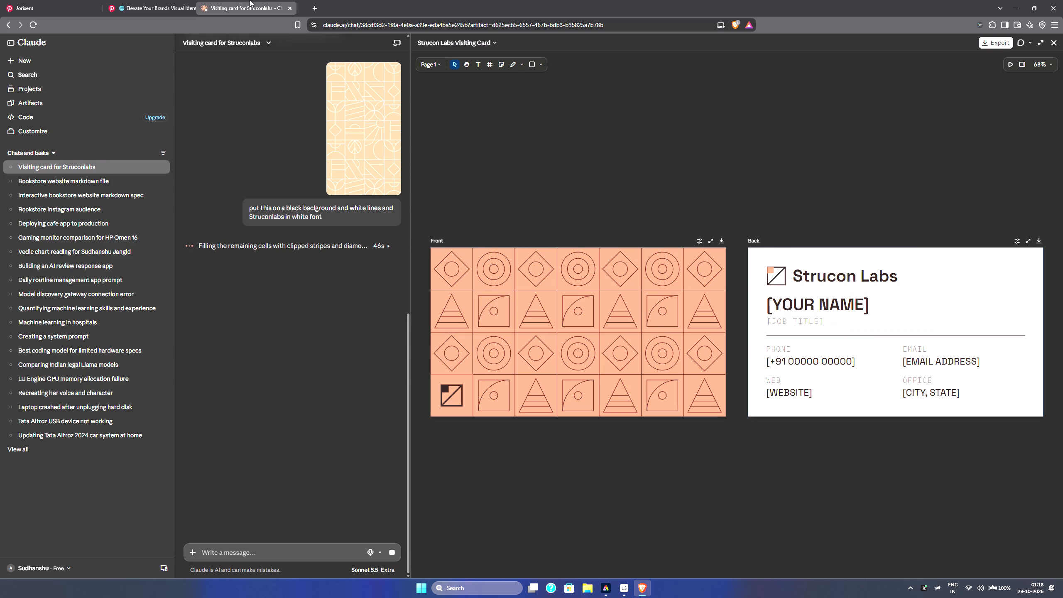
{"action": "left_click_drag", "start_coordinate": [250, 0], "coordinate": [209, 0]}
Compare the Jorixent and bauen business card pins as references, and return to the card in Adobe Express.
{"action": "left_click", "coordinate": [42, 0]}
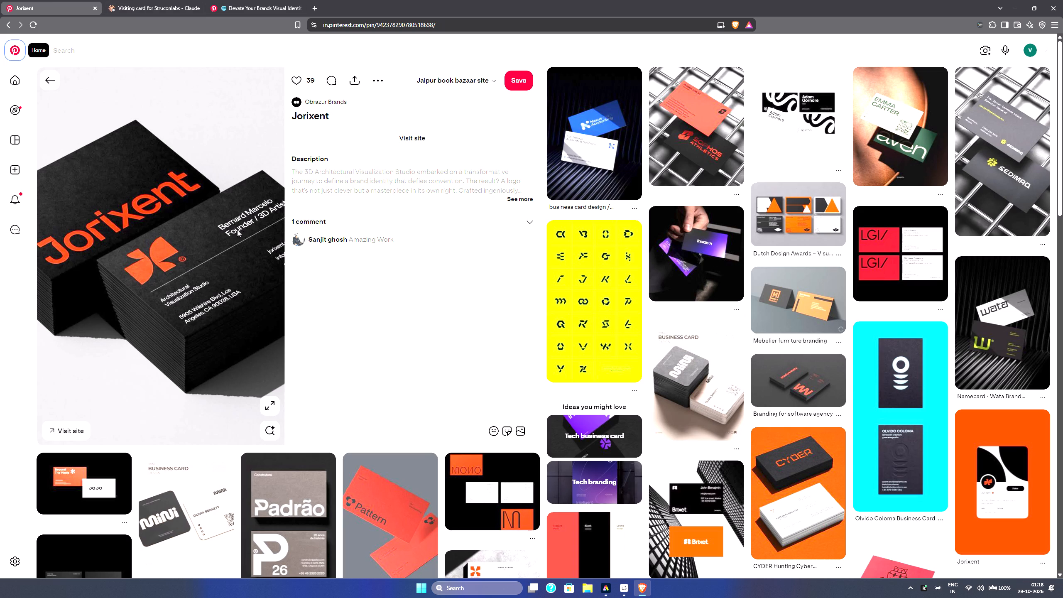
{"action": "left_click", "coordinate": [227, 0]}
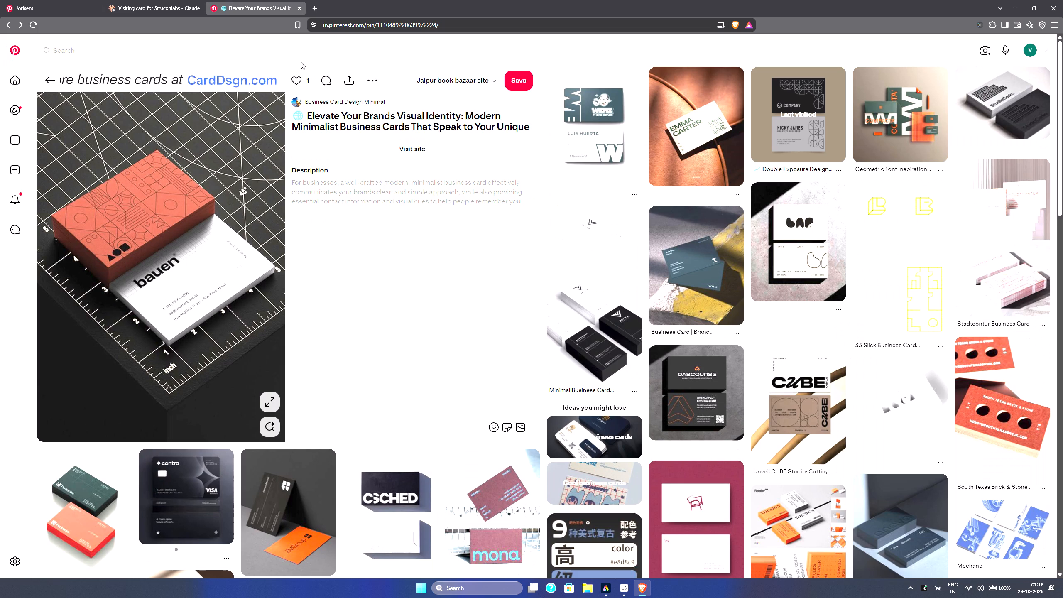
{"action": "left_click", "coordinate": [178, 0]}
{"action": "left_click", "coordinate": [105, 0]}
{"action": "left_click", "coordinate": [60, 0]}
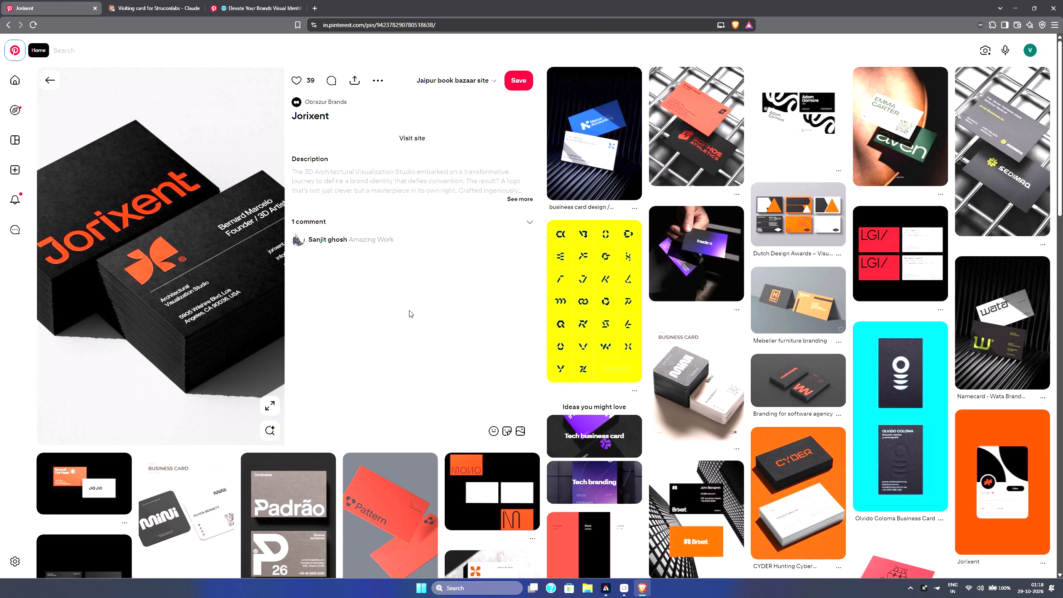
{"action": "left_click", "coordinate": [610, 588]}
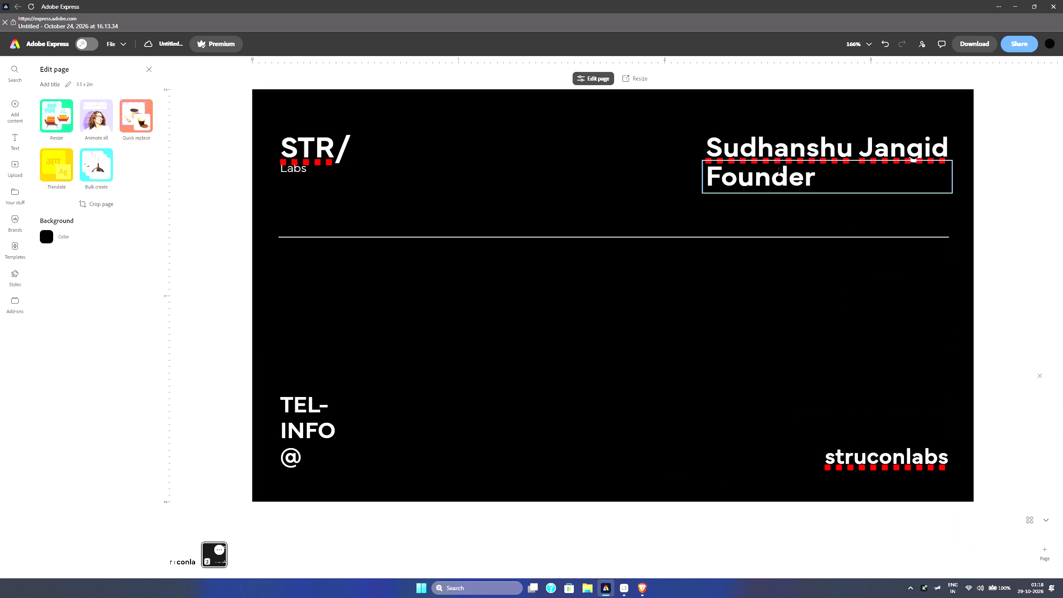
Group the name and Founder text and move the group down closer to the divider line.
{"action": "left_click", "coordinate": [794, 150]}
{"action": "left_click", "coordinate": [791, 175], "text": "ctrl"}
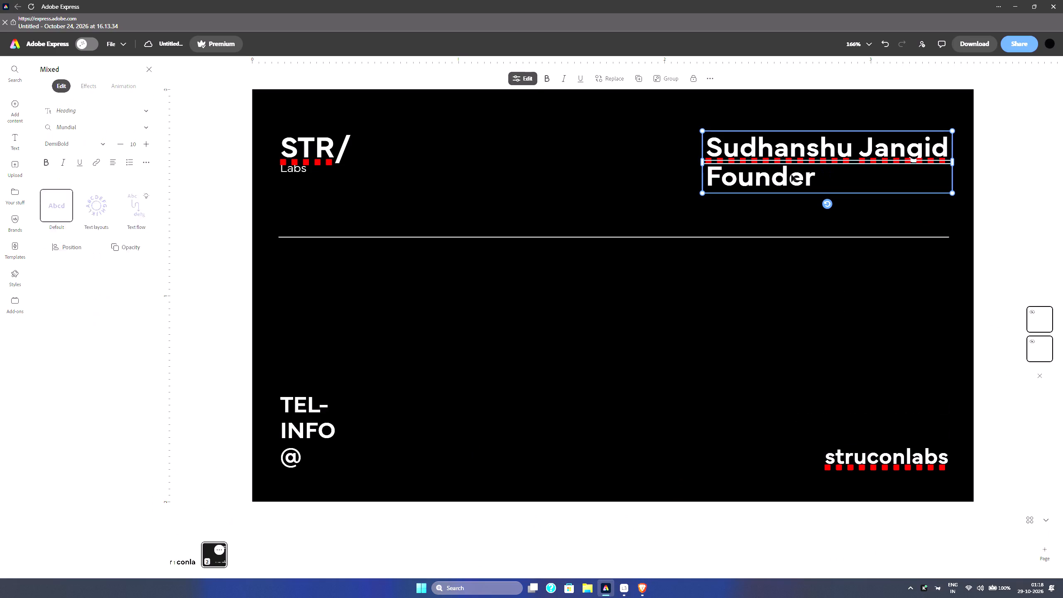
{"action": "key", "text": "ctrl+g"}
{"action": "left_click_drag", "start_coordinate": [801, 150], "coordinate": [803, 153]}
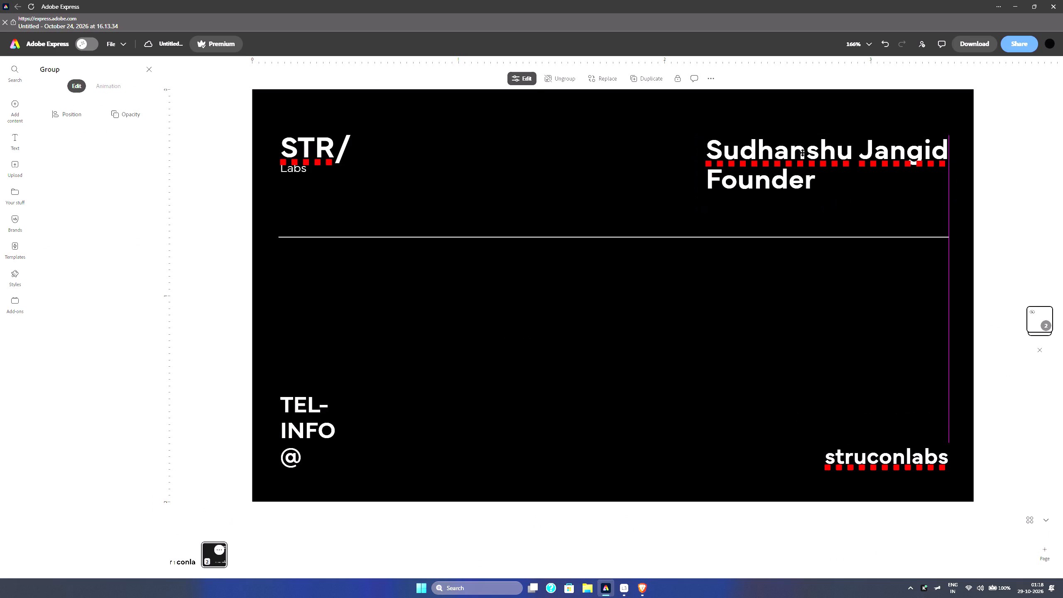
{"action": "left_click_drag", "start_coordinate": [803, 153], "coordinate": [801, 182]}
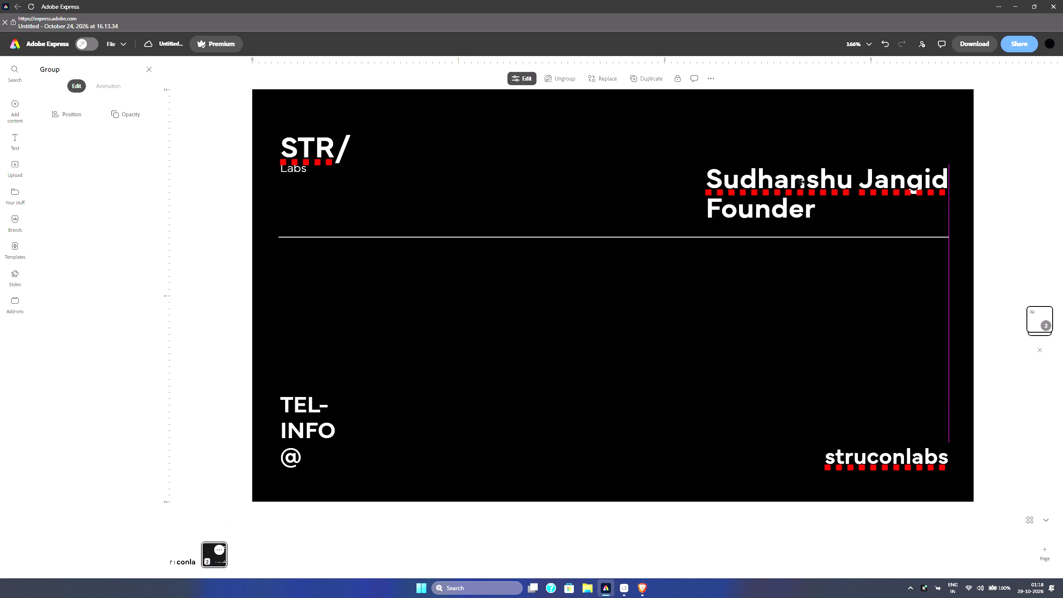
{"action": "left_click_drag", "start_coordinate": [801, 182], "coordinate": [801, 183]}
Enlarge the STR/ Labs text so it more than doubles in size and reaches down to just above the divider line.
{"action": "left_click", "coordinate": [298, 152]}
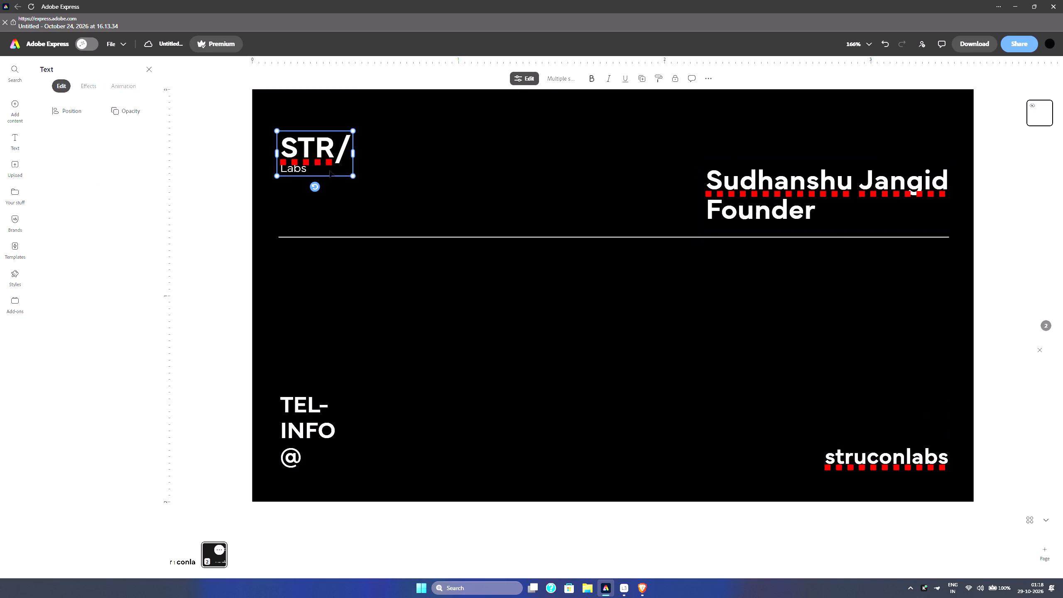
{"action": "left_click_drag", "start_coordinate": [355, 177], "coordinate": [429, 232]}
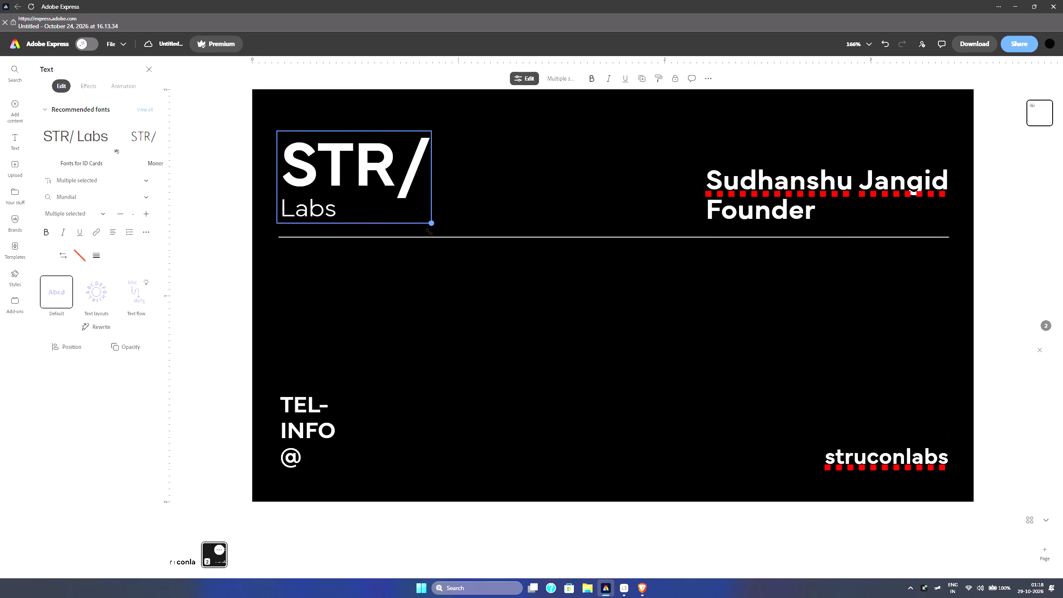
{"action": "left_click_drag", "start_coordinate": [429, 232], "coordinate": [434, 236]}
{"action": "left_click", "coordinate": [385, 191]}
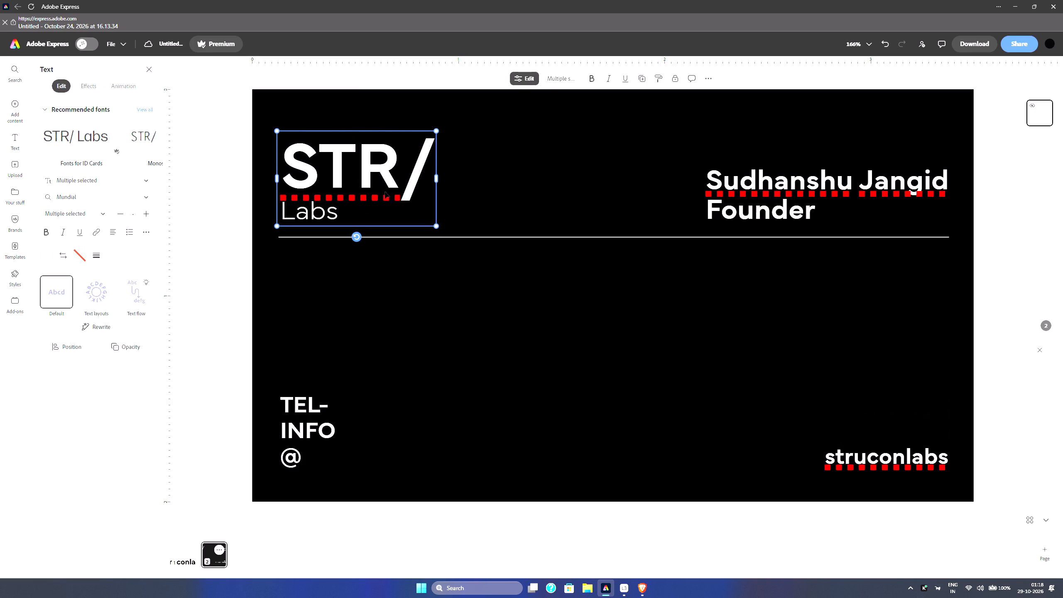
Scale down the name and Founder group from its upper corner, keeping its right edge aligned with the end of the divider.
{"action": "left_click", "coordinate": [769, 187]}
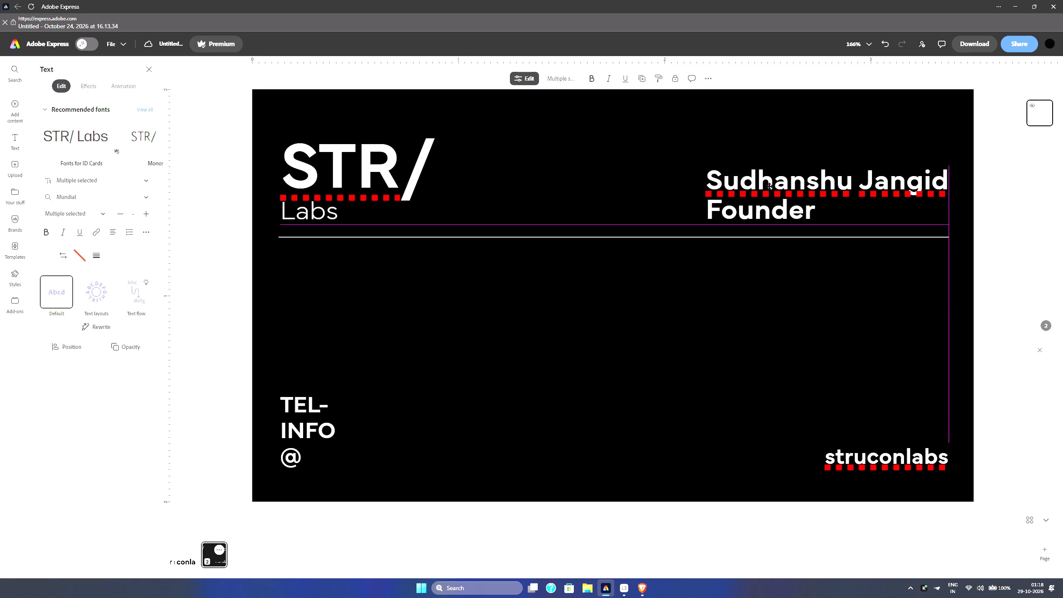
{"action": "left_click", "coordinate": [604, 236]}
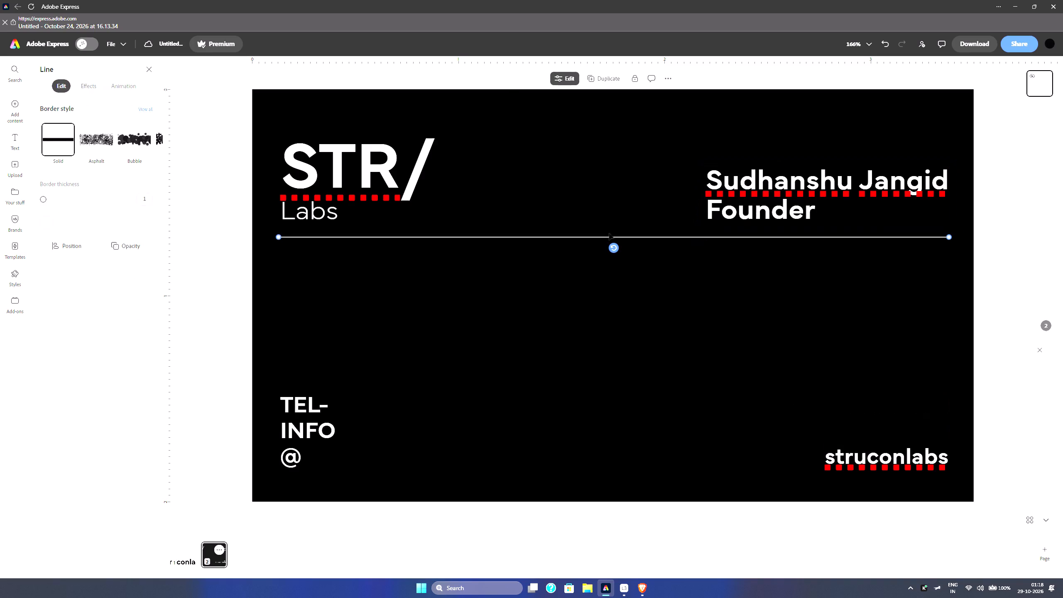
{"action": "left_click", "coordinate": [764, 188]}
{"action": "left_click", "coordinate": [640, 178]}
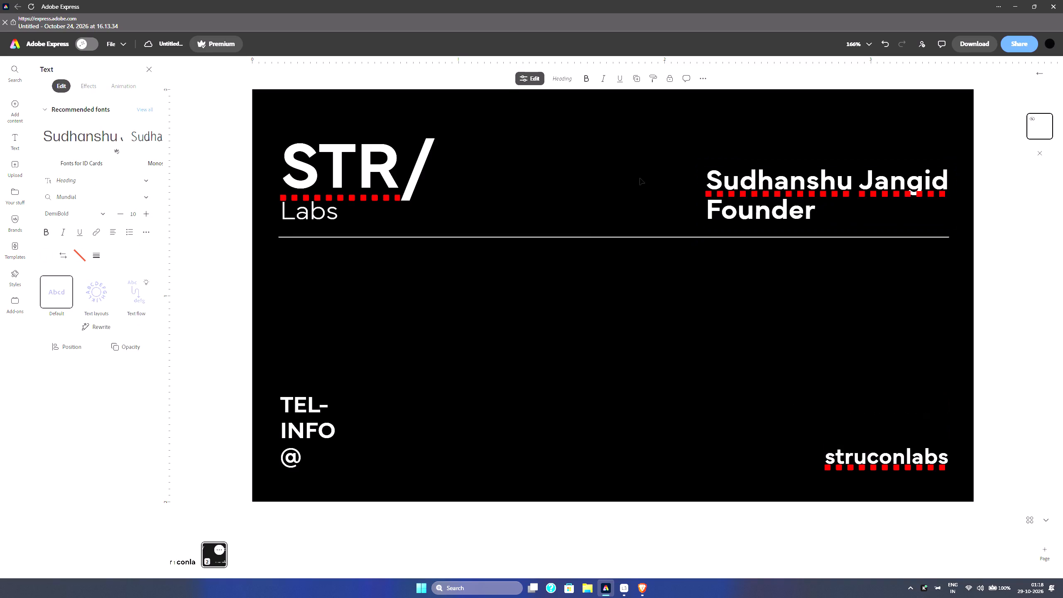
{"action": "left_click", "coordinate": [727, 192]}
{"action": "left_click", "coordinate": [714, 214]}
{"action": "left_click", "coordinate": [641, 224]}
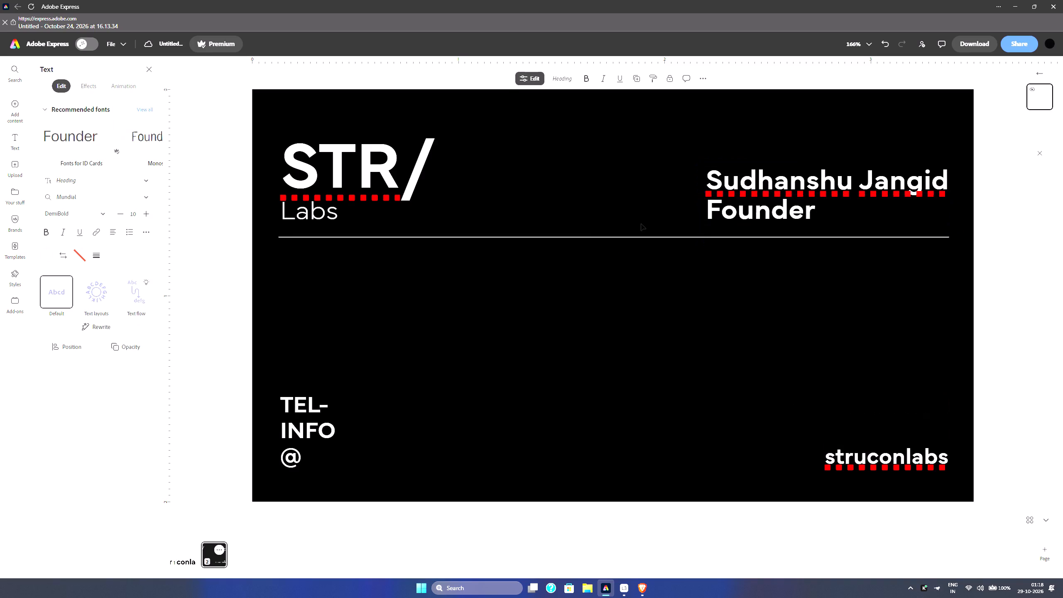
{"action": "left_click", "coordinate": [702, 227]}
{"action": "left_click", "coordinate": [700, 233]}
{"action": "left_click", "coordinate": [702, 229]}
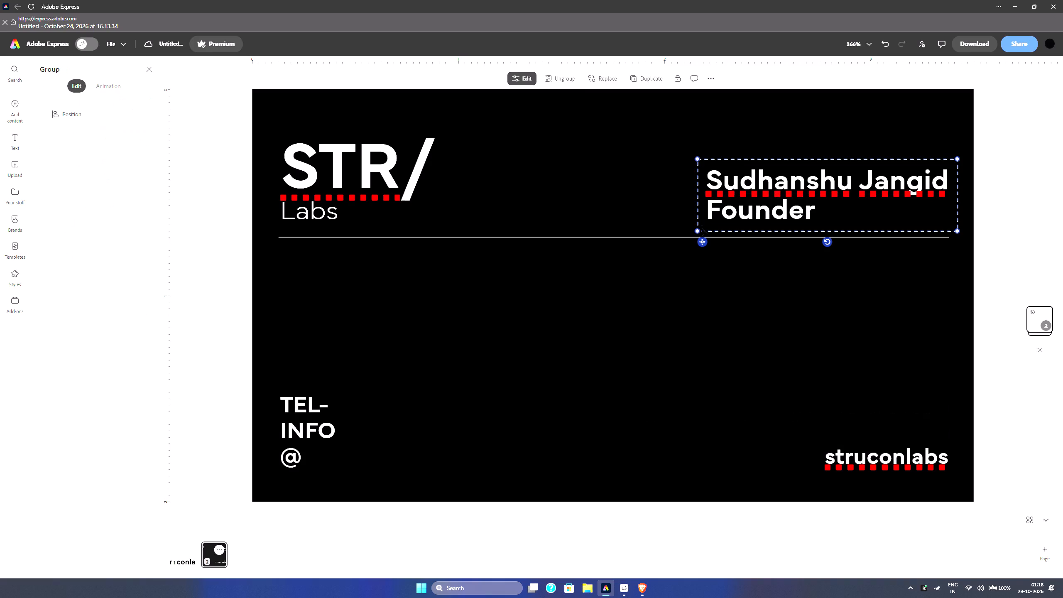
{"action": "left_click_drag", "start_coordinate": [697, 160], "coordinate": [712, 172]}
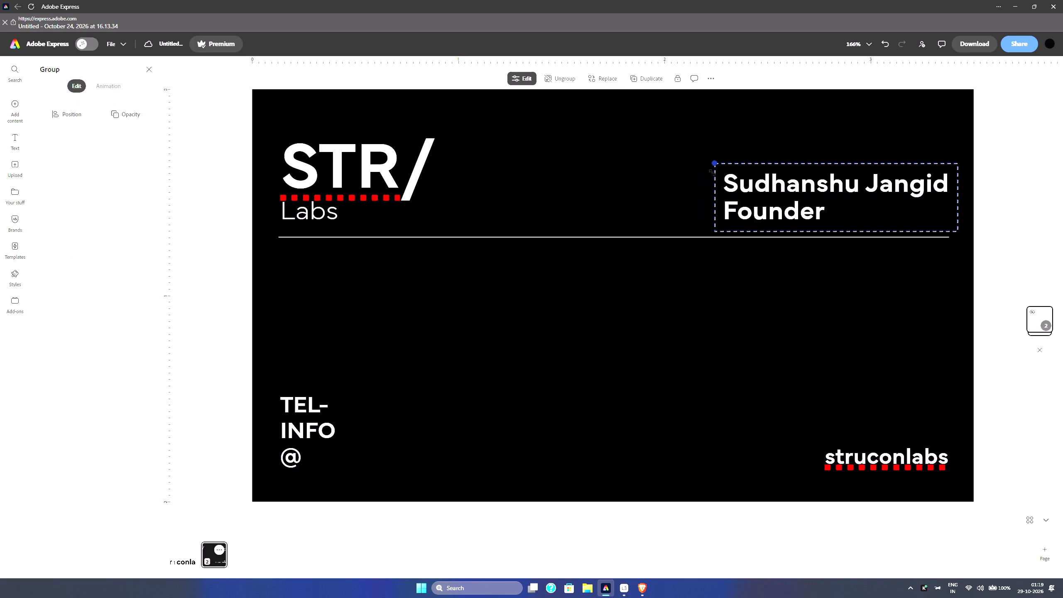
{"action": "left_click_drag", "start_coordinate": [712, 172], "coordinate": [725, 181]}
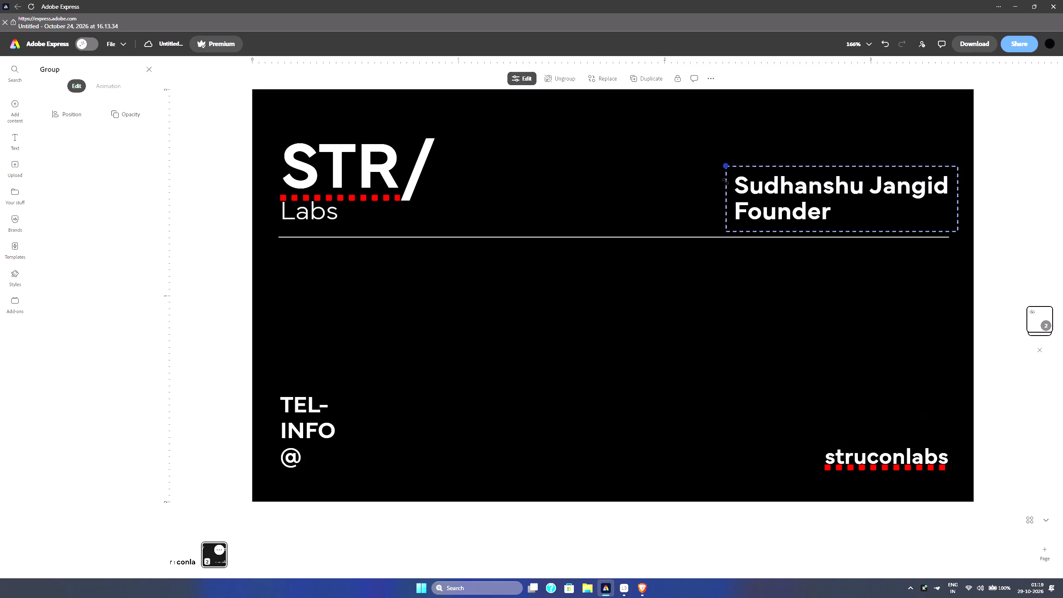
{"action": "left_click_drag", "start_coordinate": [725, 181], "coordinate": [730, 184]}
Move the name and Founder group slightly down so it sits just above the divider line.
{"action": "left_click", "coordinate": [828, 206]}
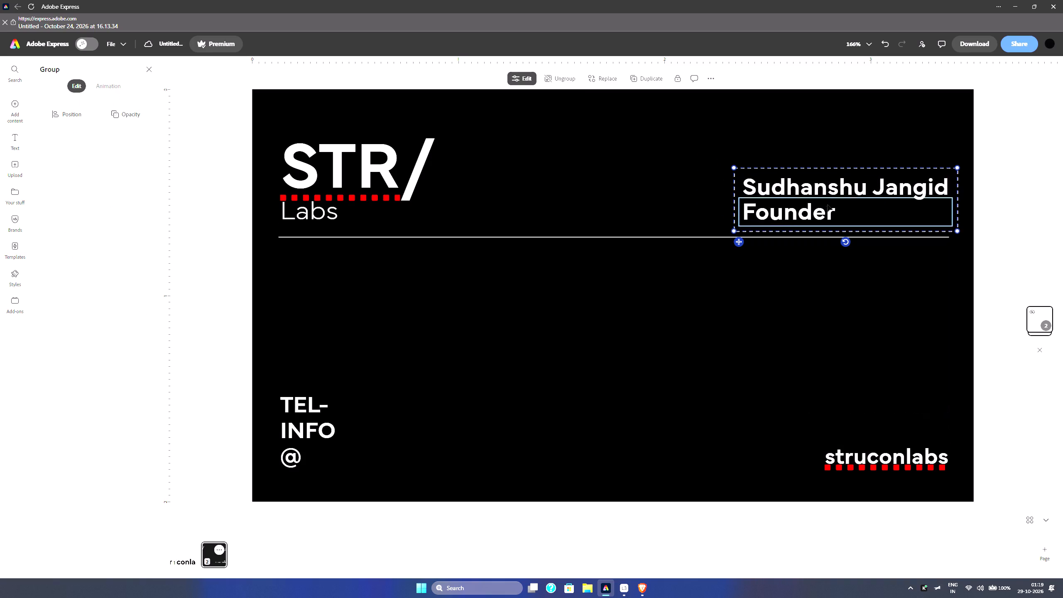
{"action": "left_click_drag", "start_coordinate": [894, 210], "coordinate": [896, 214]}
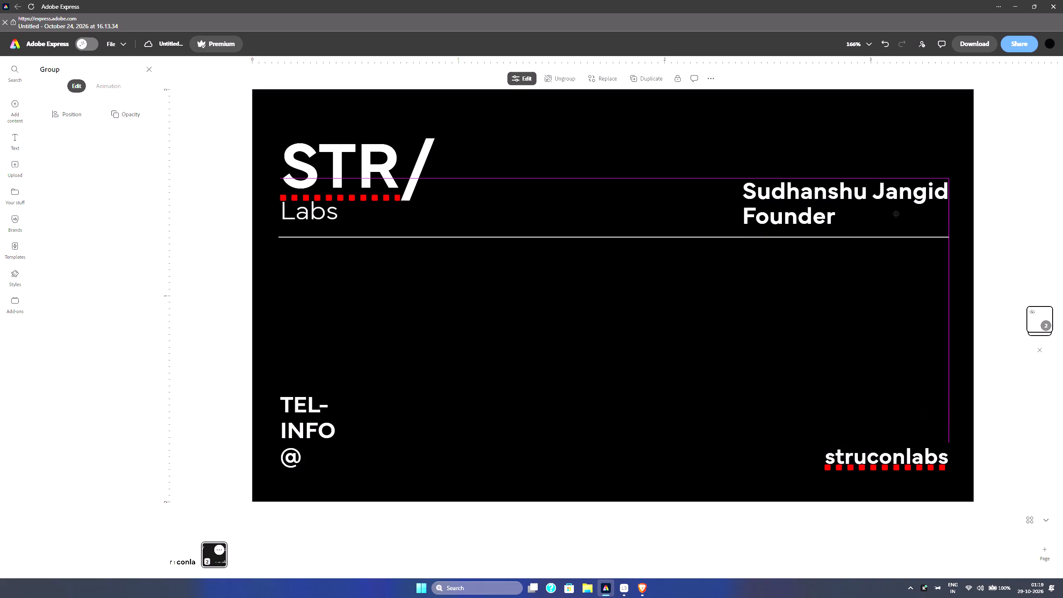
{"action": "left_click_drag", "start_coordinate": [896, 214], "coordinate": [896, 214]}
{"action": "left_click", "coordinate": [734, 295]}
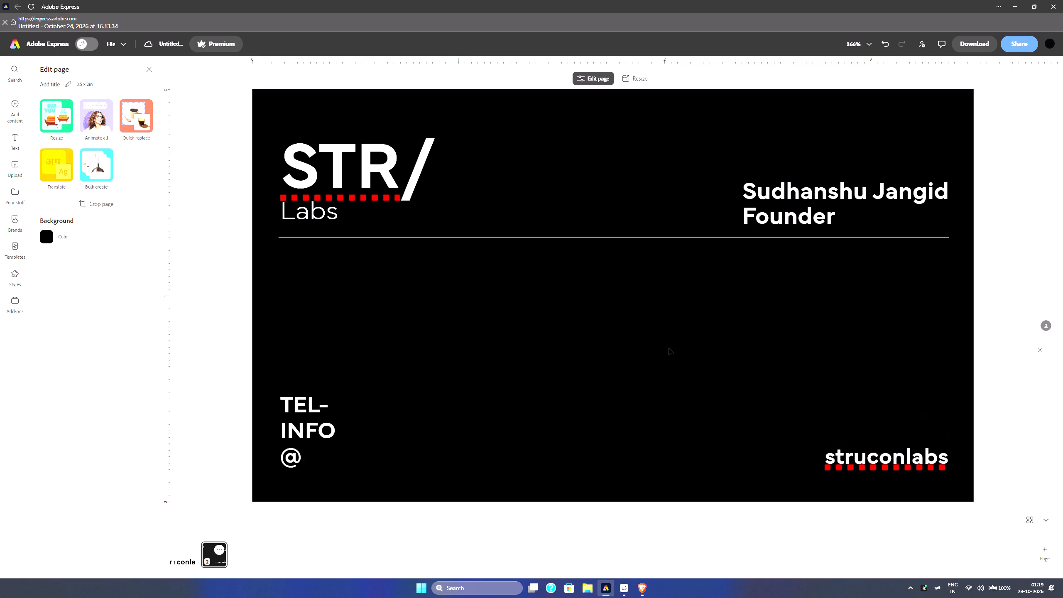
{"action": "left_click", "coordinate": [644, 591]}
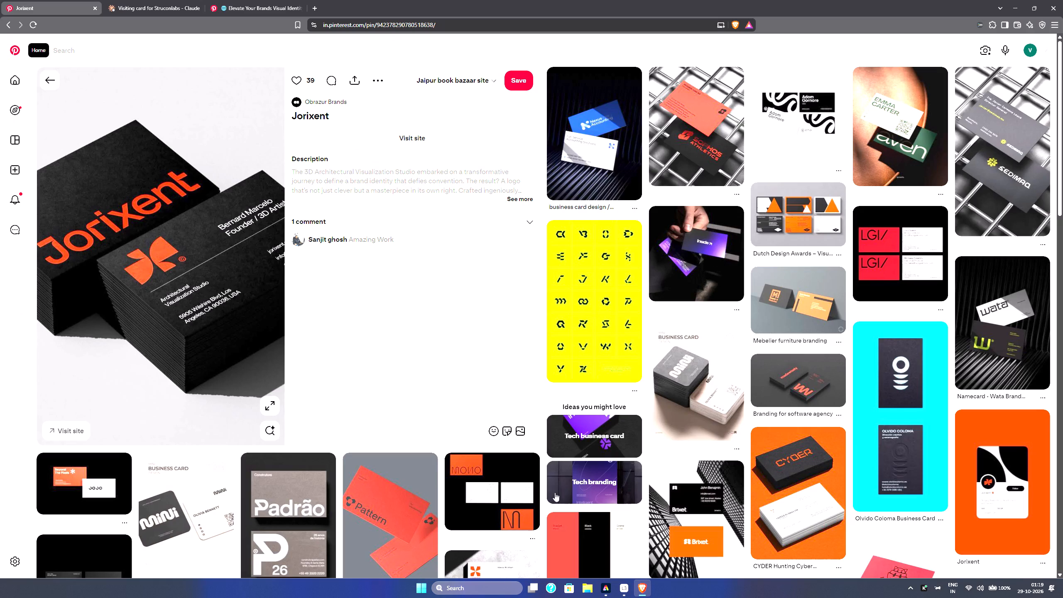
{"action": "left_click", "coordinate": [625, 591]}
{"action": "left_click", "coordinate": [625, 591]}
{"action": "left_click", "coordinate": [644, 589]}
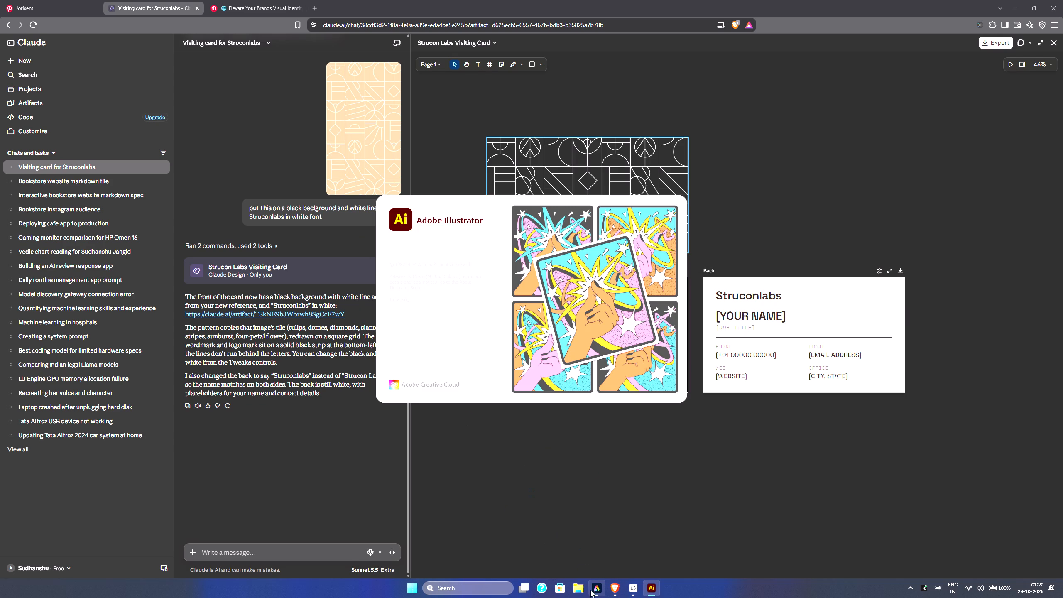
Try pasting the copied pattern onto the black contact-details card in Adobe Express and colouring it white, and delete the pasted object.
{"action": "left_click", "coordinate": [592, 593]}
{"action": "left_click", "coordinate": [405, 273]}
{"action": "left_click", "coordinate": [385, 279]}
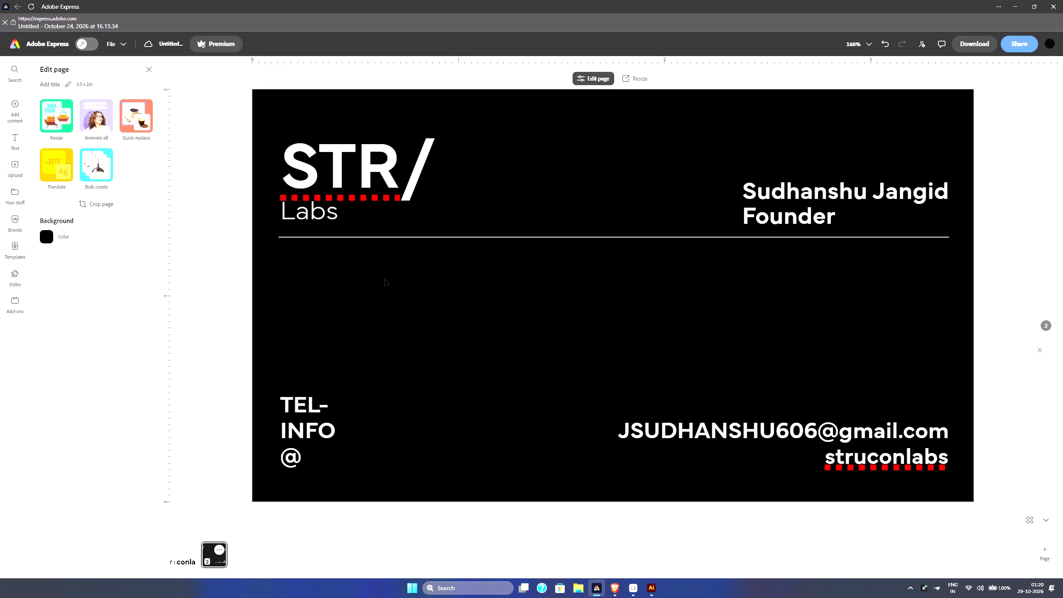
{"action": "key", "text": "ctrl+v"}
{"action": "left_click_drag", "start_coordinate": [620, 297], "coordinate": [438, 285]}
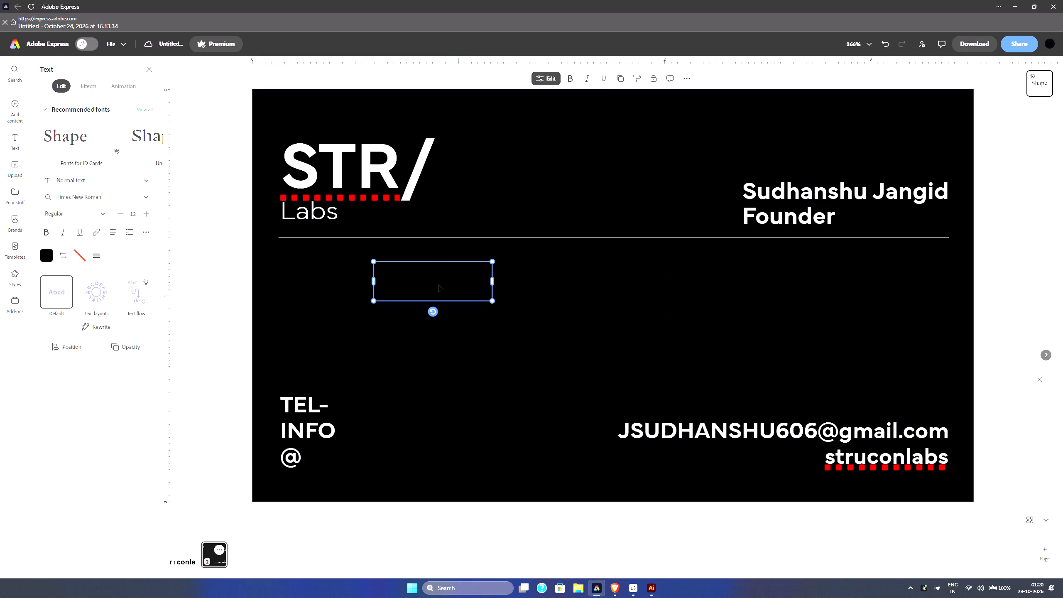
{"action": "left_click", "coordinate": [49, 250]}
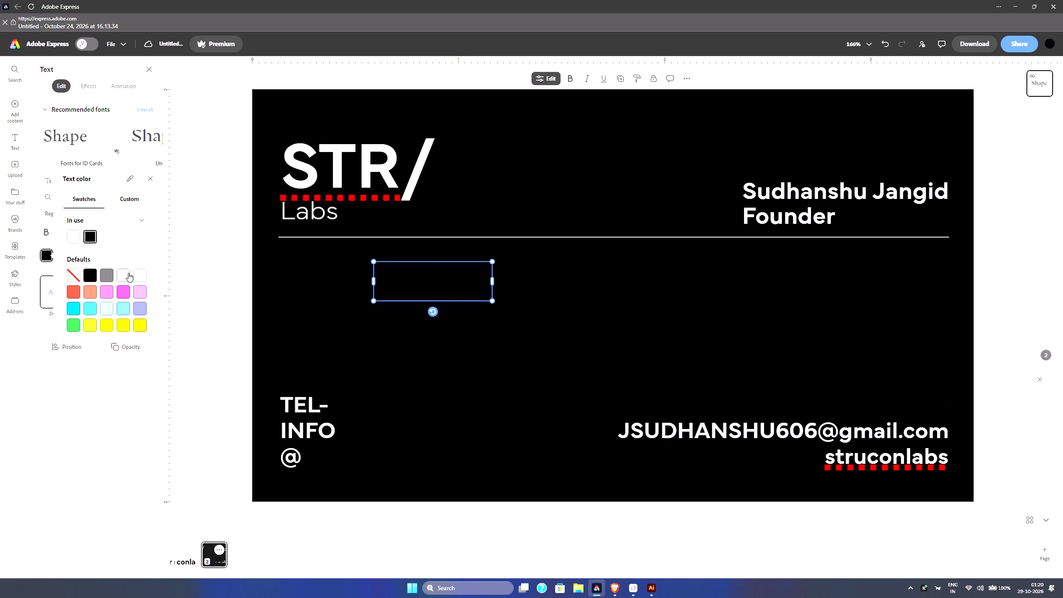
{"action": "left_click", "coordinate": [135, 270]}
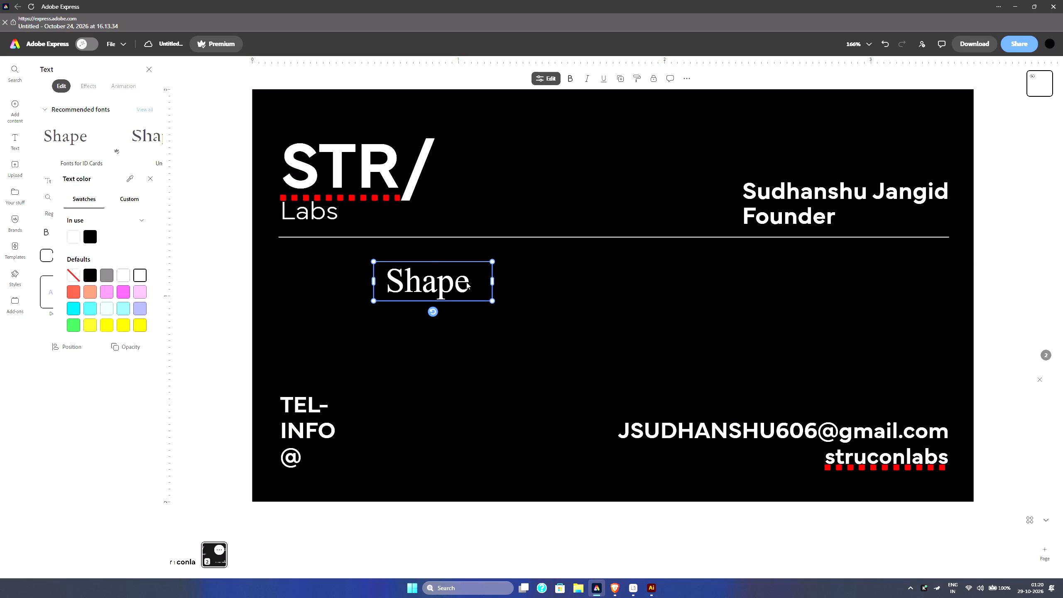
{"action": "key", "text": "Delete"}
Return to the Claude design in the browser and copy the detached line pattern as SVG.
{"action": "left_click", "coordinate": [655, 584]}
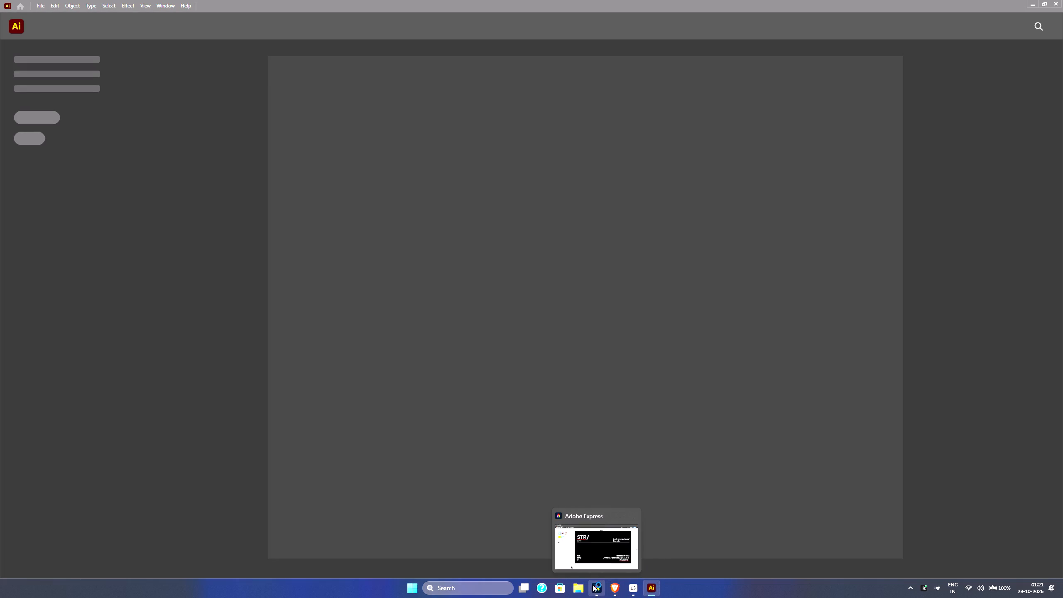
{"action": "left_click", "coordinate": [608, 587]}
{"action": "left_click", "coordinate": [583, 207]}
{"action": "right_click", "coordinate": [583, 207]}
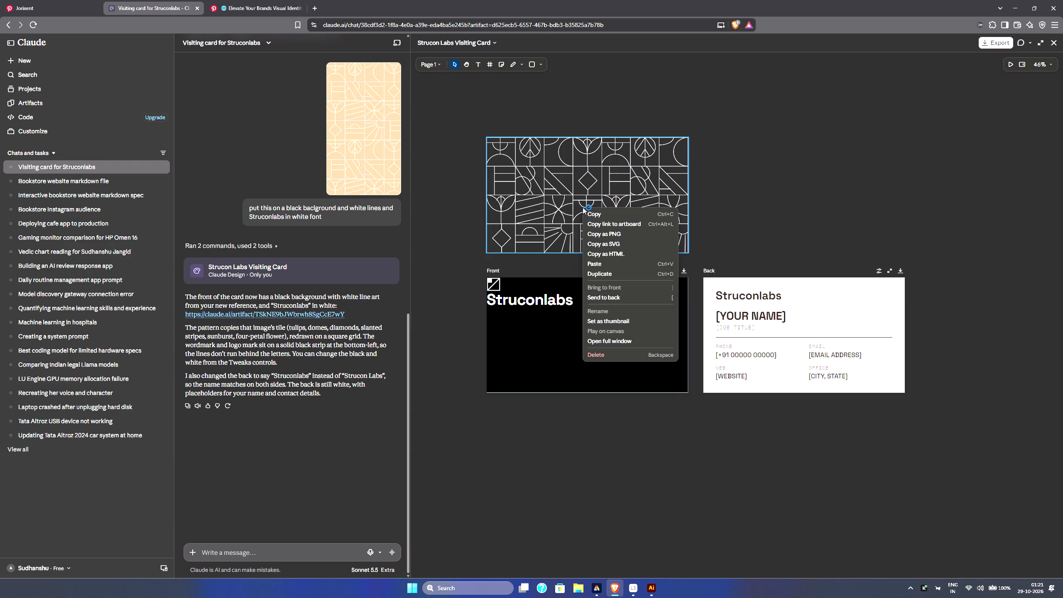
{"action": "left_click", "coordinate": [629, 243]}
Create a new Letter document, 612 x 792 pt, in Adobe Illustrator.
{"action": "left_click", "coordinate": [653, 591]}
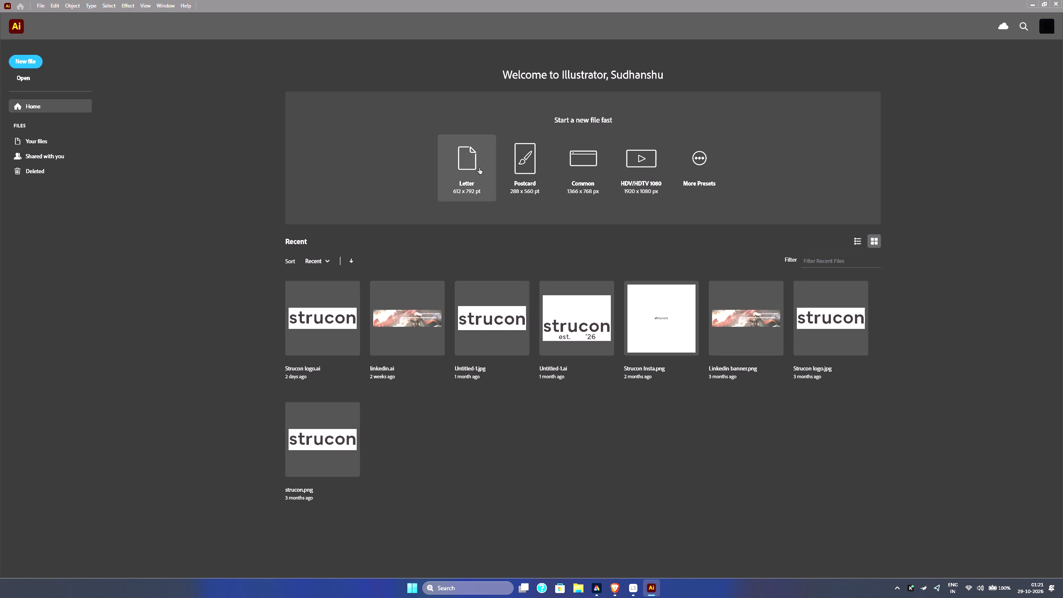
{"action": "left_click", "coordinate": [479, 168]}
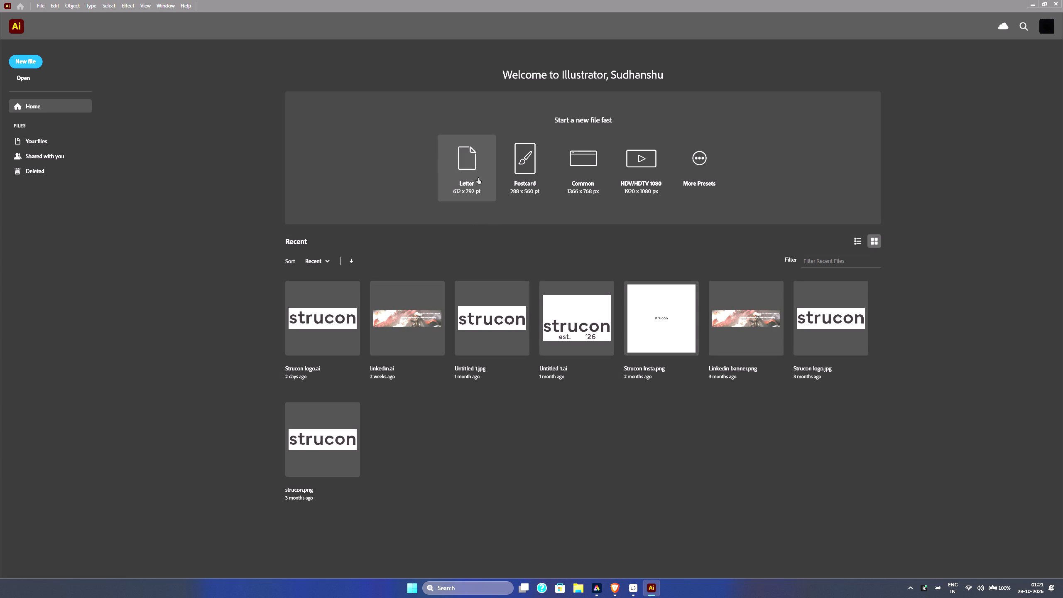
{"action": "double_click", "coordinate": [478, 178]}
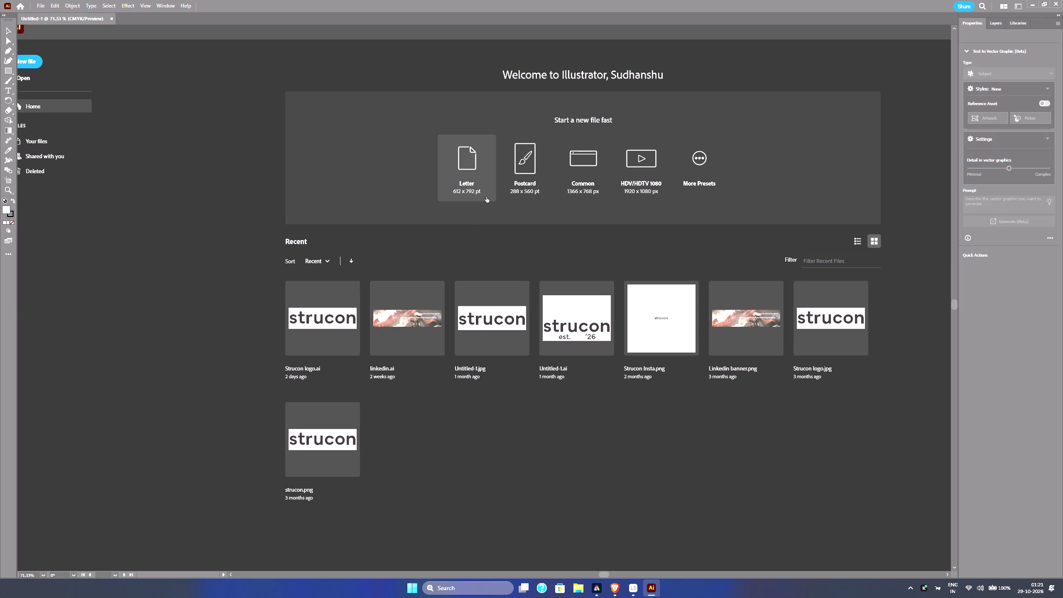
Paste the SVG pattern into the Letter document, try scaling it down and moving it, and paste it a second time.
{"action": "left_click", "coordinate": [395, 244]}
{"action": "key", "text": "ctrl+v"}
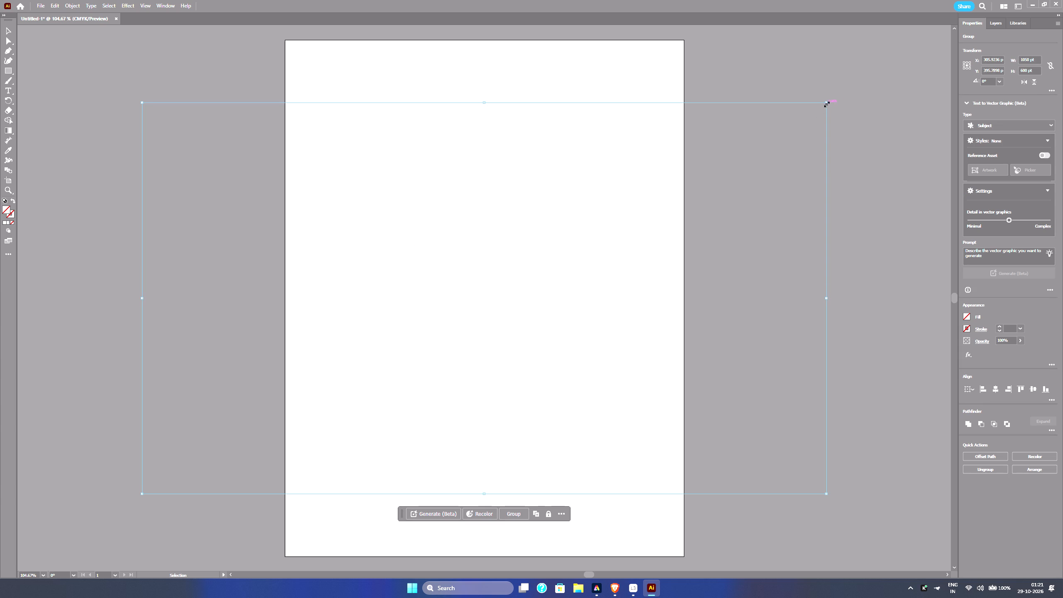
{"action": "left_click_drag", "start_coordinate": [826, 103], "coordinate": [622, 194]}
{"action": "left_click_drag", "start_coordinate": [509, 244], "coordinate": [571, 220]}
{"action": "left_click_drag", "start_coordinate": [499, 238], "coordinate": [520, 238]}
{"action": "left_click", "coordinate": [388, 275]}
{"action": "left_click", "coordinate": [309, 271]}
{"action": "key", "text": "ctrl+v"}
Try to select the pasted artwork on the artboard, and expand Layer 1 to examine its contents.
{"action": "left_click", "coordinate": [294, 352]}
{"action": "left_click", "coordinate": [223, 328]}
{"action": "left_click_drag", "start_coordinate": [223, 328], "coordinate": [318, 354]}
{"action": "left_click_drag", "start_coordinate": [231, 270], "coordinate": [514, 374]}
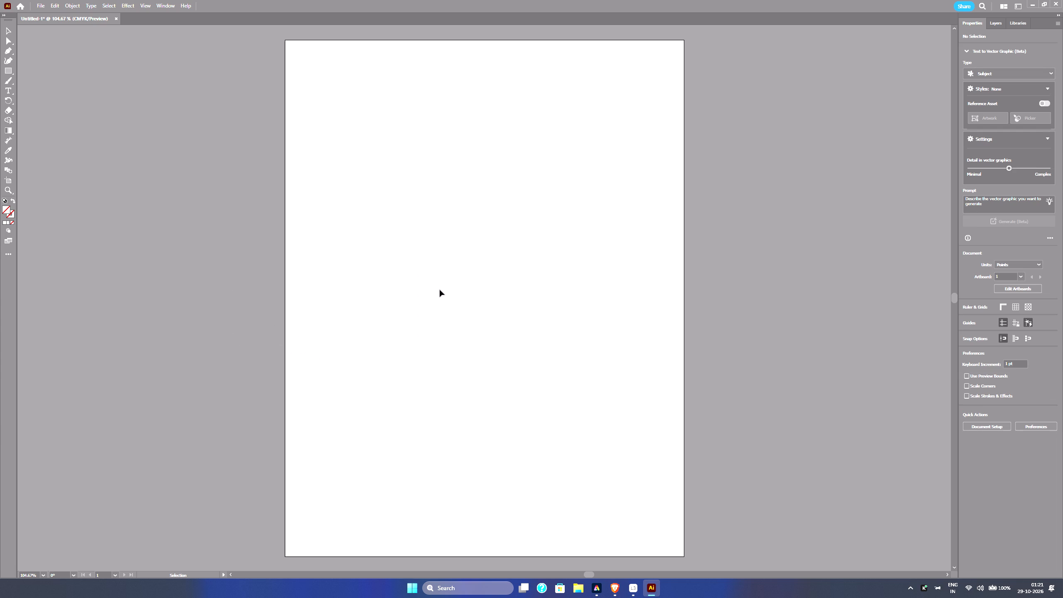
{"action": "left_click_drag", "start_coordinate": [283, 205], "coordinate": [474, 274]}
{"action": "left_click", "coordinate": [994, 22]}
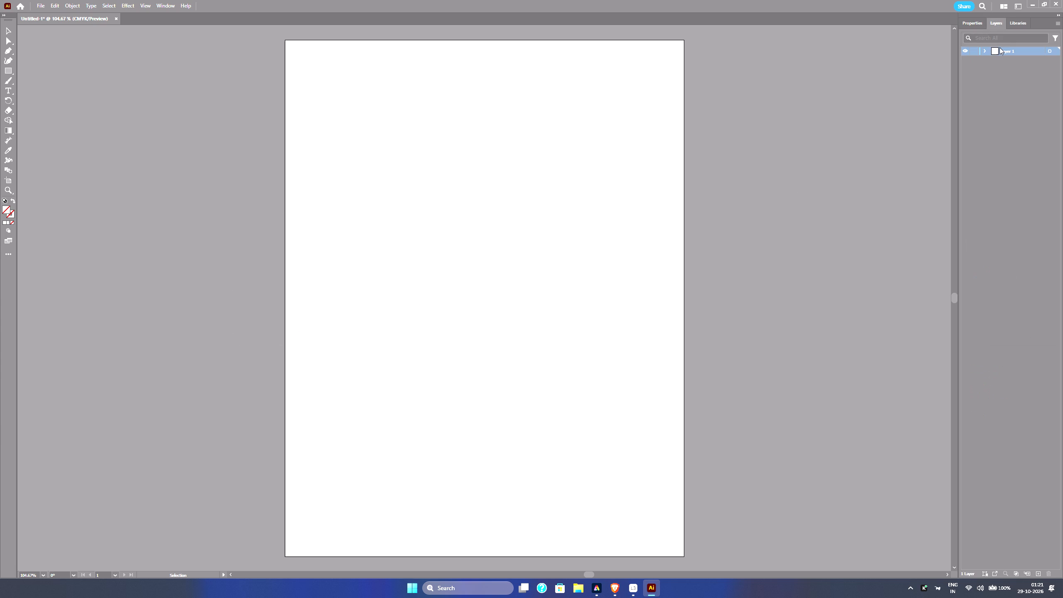
{"action": "left_click", "coordinate": [1002, 44]}
{"action": "double_click", "coordinate": [986, 51]}
{"action": "left_click", "coordinate": [985, 50]}
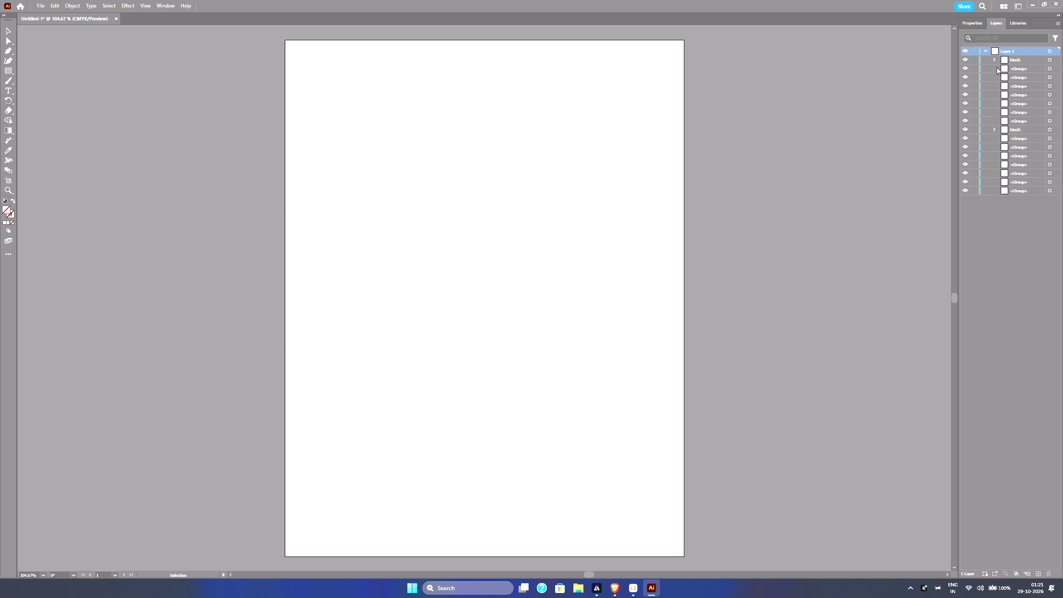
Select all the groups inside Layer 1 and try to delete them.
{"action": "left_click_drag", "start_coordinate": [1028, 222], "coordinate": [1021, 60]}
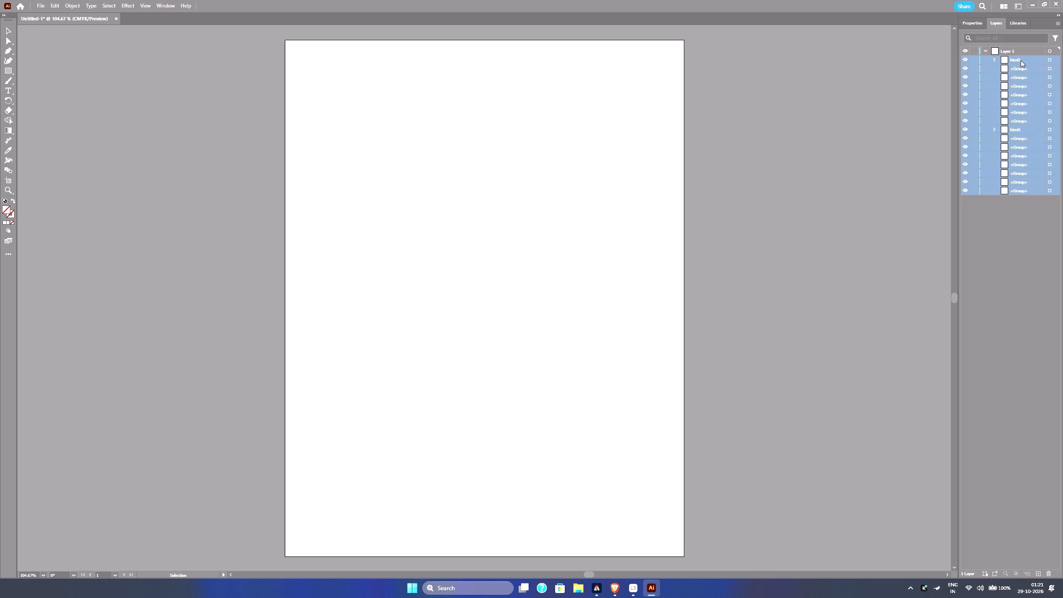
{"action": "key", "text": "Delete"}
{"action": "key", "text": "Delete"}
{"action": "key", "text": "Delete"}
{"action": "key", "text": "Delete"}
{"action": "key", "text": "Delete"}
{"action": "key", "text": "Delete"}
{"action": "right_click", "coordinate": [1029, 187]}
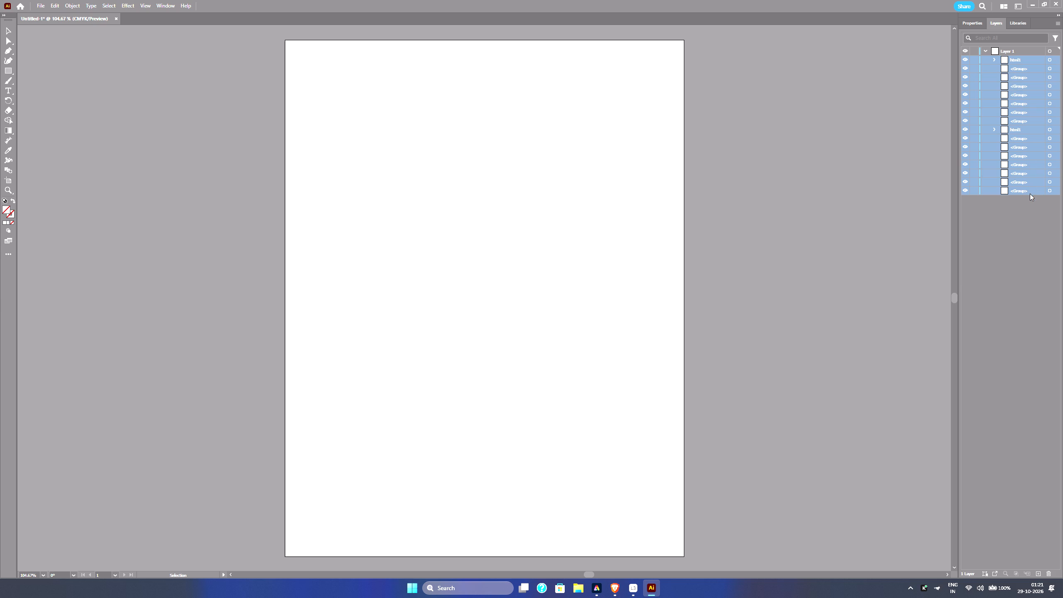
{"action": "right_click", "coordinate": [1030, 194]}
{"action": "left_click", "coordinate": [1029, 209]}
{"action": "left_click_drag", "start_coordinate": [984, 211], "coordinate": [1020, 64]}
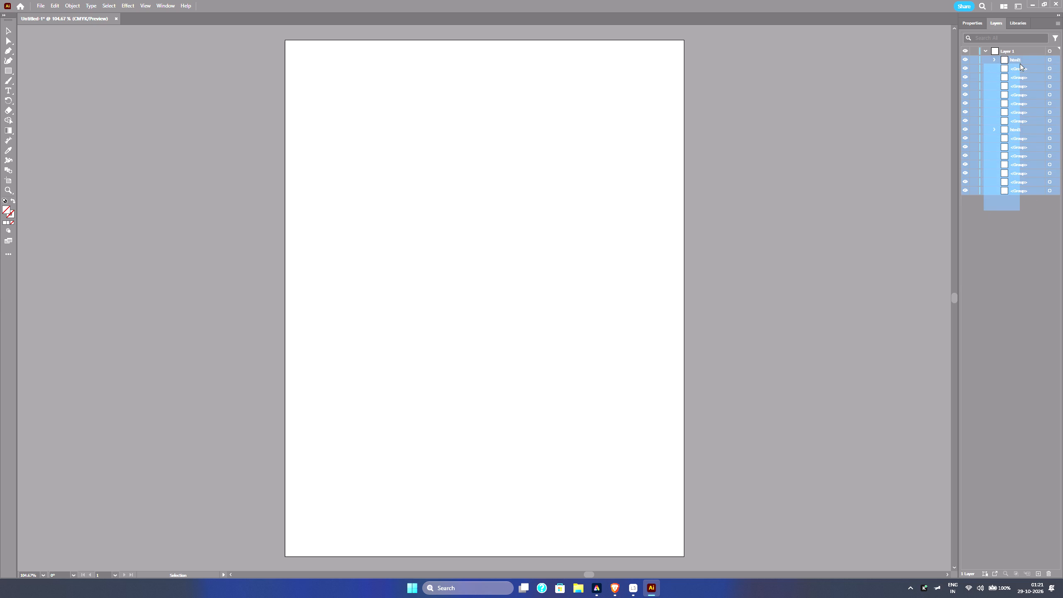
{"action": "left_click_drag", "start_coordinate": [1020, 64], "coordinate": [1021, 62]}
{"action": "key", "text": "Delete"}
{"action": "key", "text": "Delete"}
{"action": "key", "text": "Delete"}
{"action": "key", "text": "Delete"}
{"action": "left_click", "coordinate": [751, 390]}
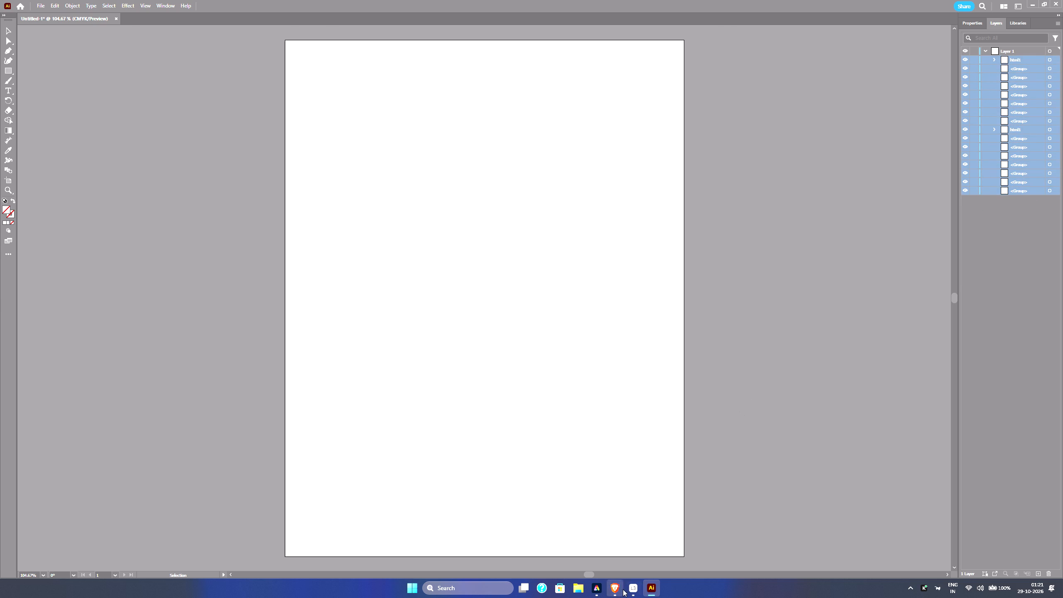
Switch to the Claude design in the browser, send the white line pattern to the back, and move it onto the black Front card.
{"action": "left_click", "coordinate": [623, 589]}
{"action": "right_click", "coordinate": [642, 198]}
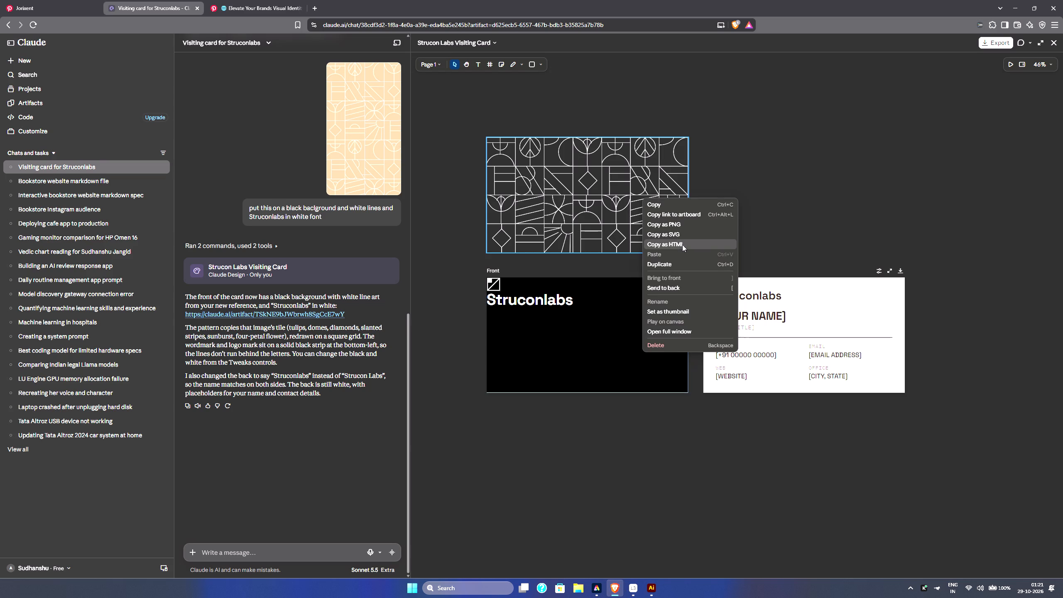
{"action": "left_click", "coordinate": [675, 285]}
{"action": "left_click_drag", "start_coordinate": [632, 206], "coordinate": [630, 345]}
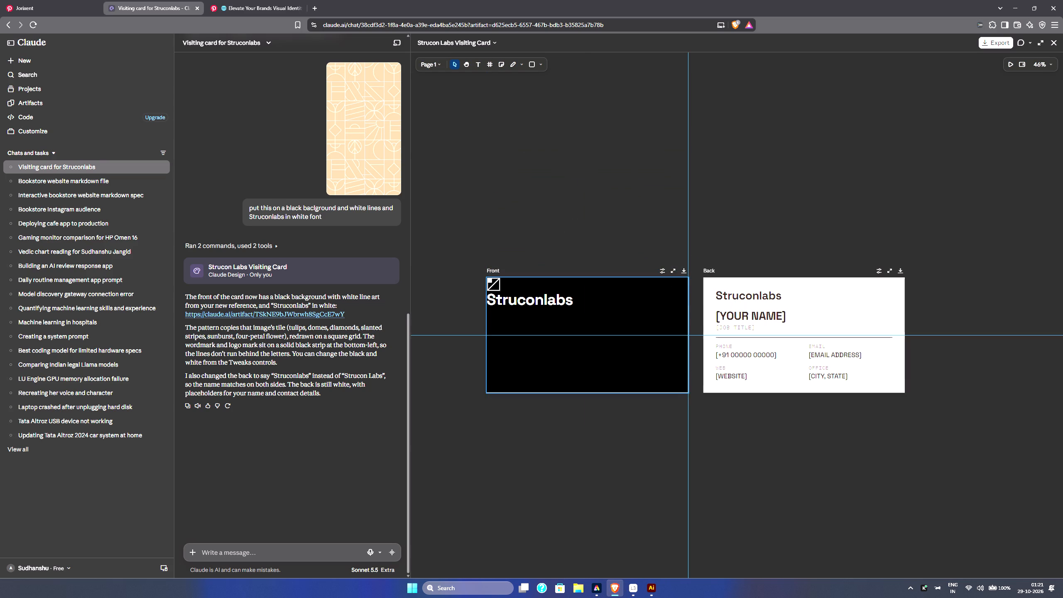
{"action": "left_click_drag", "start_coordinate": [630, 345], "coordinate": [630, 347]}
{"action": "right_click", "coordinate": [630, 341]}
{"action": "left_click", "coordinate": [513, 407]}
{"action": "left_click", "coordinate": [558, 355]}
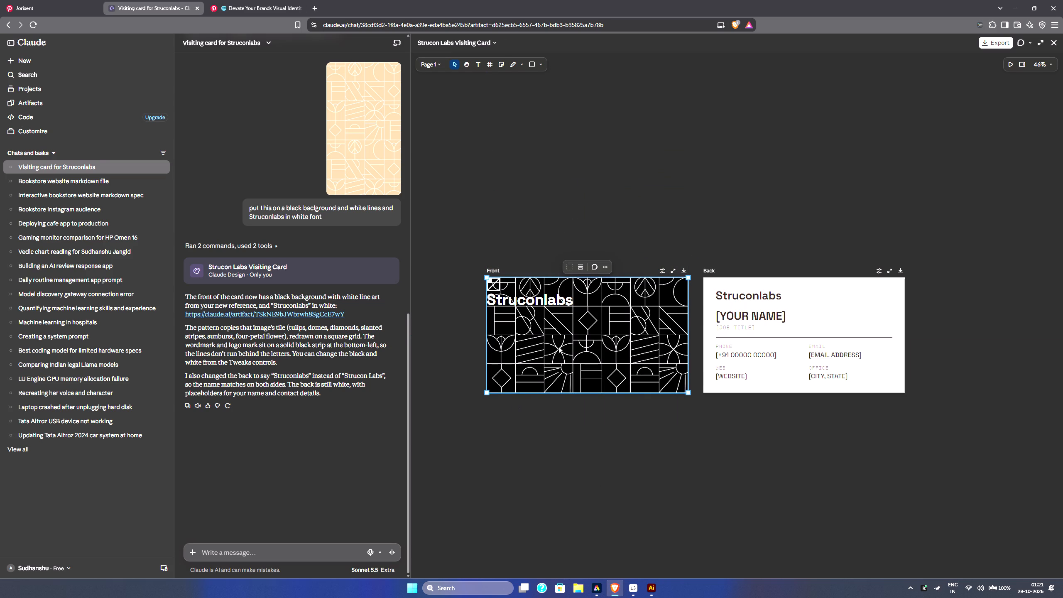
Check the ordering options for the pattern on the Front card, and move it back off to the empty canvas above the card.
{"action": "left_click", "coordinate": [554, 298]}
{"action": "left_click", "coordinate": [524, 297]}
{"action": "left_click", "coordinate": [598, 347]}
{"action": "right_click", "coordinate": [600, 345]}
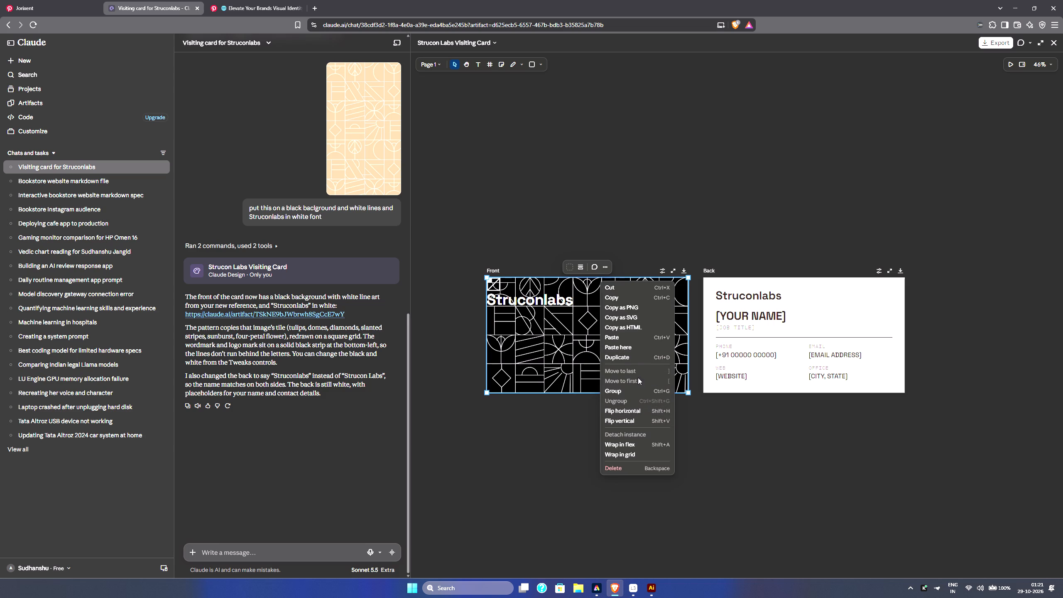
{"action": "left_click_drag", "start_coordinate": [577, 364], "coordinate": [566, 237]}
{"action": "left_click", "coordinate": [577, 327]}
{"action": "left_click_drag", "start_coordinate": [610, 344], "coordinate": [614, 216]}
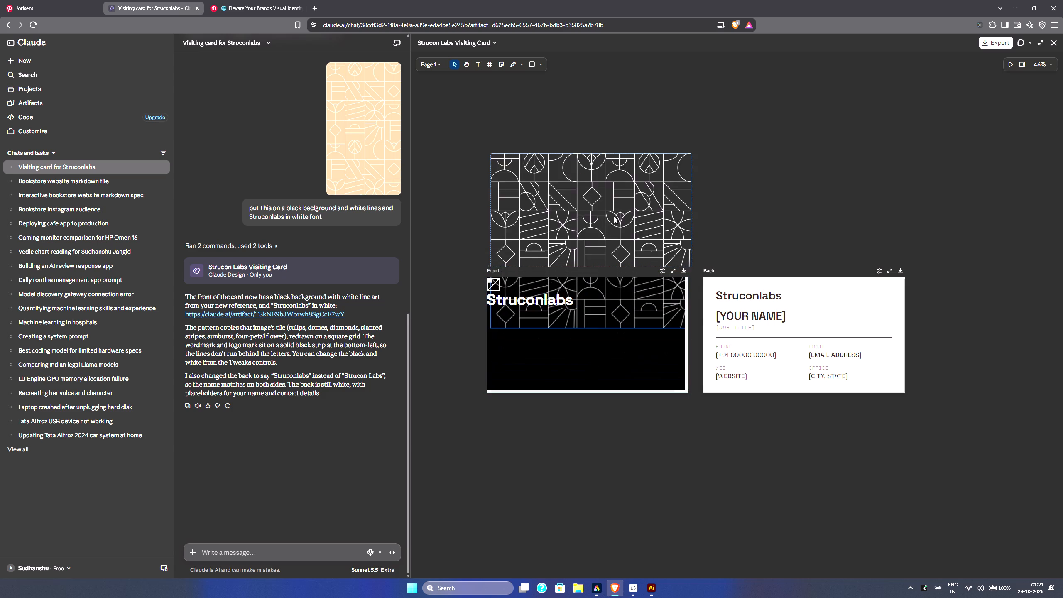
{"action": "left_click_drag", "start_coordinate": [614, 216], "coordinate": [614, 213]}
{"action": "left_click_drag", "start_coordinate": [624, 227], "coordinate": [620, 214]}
{"action": "left_click", "coordinate": [548, 295]}
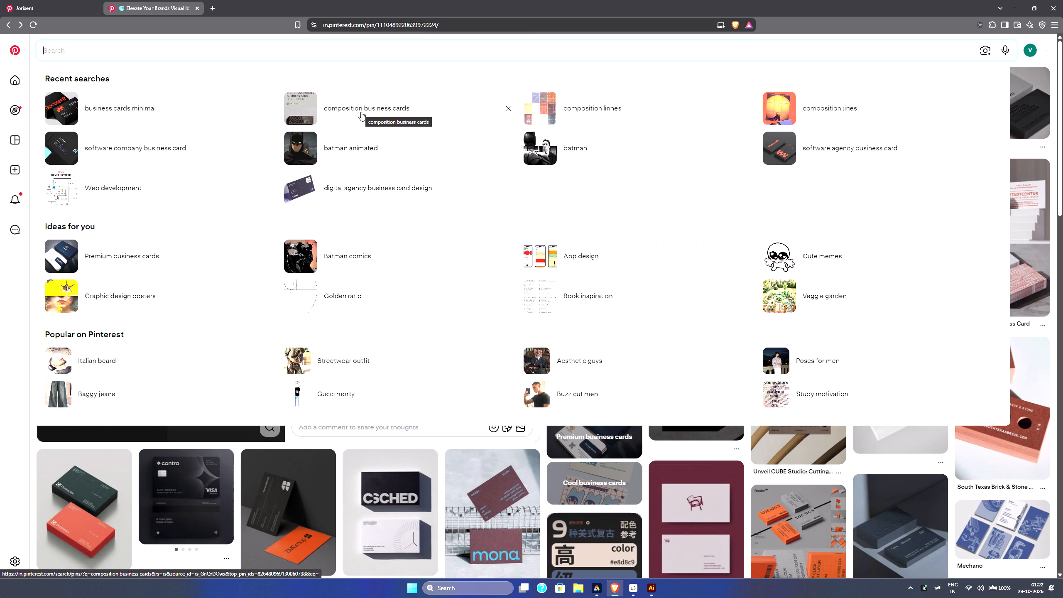
{"action": "left_click", "coordinate": [166, 137]}
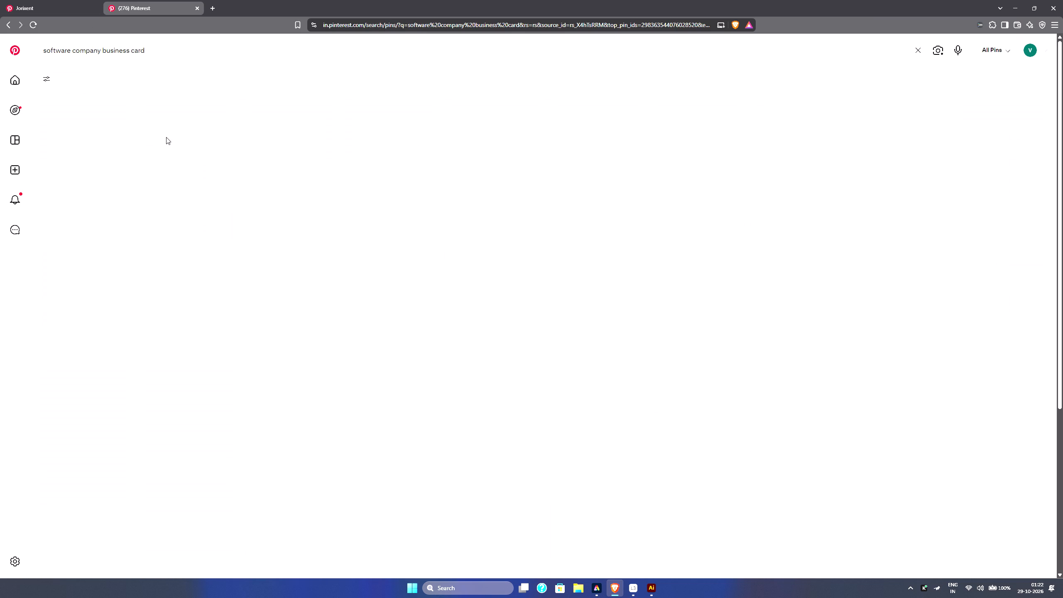
Examine the developer-style business card pins among the results, including the web developer card and the dark Codko card.
{"action": "left_click", "coordinate": [108, 168]}
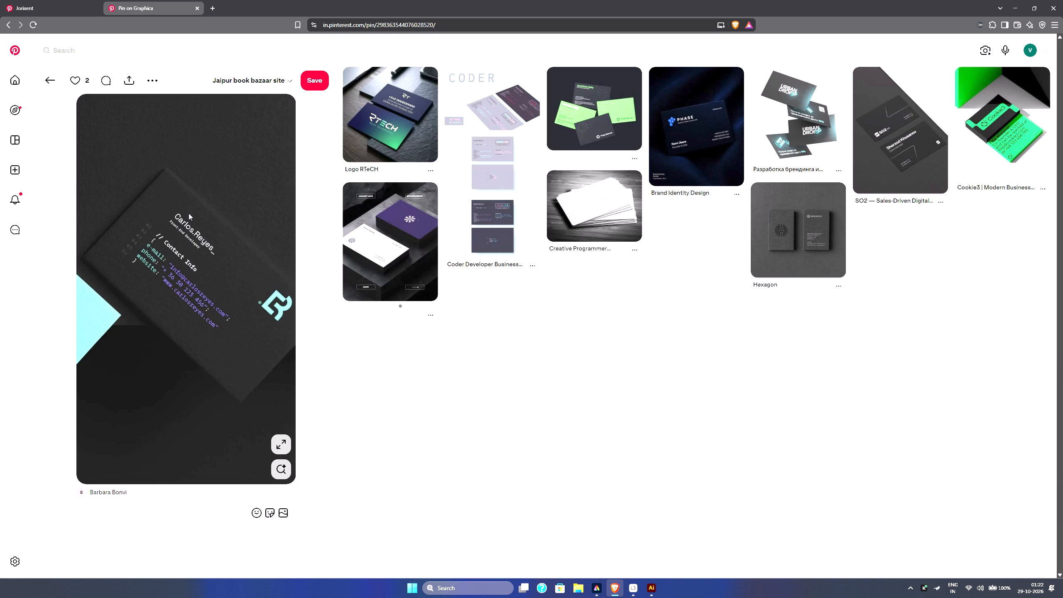
{"action": "left_click", "coordinate": [189, 213]}
{"action": "left_click", "coordinate": [188, 149]}
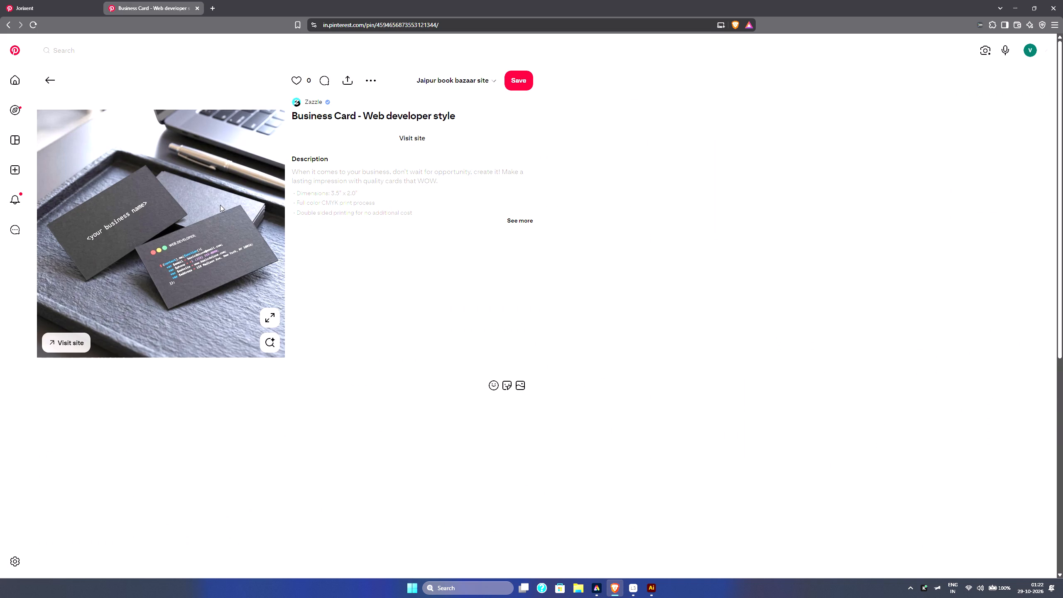
{"action": "left_click", "coordinate": [220, 205]}
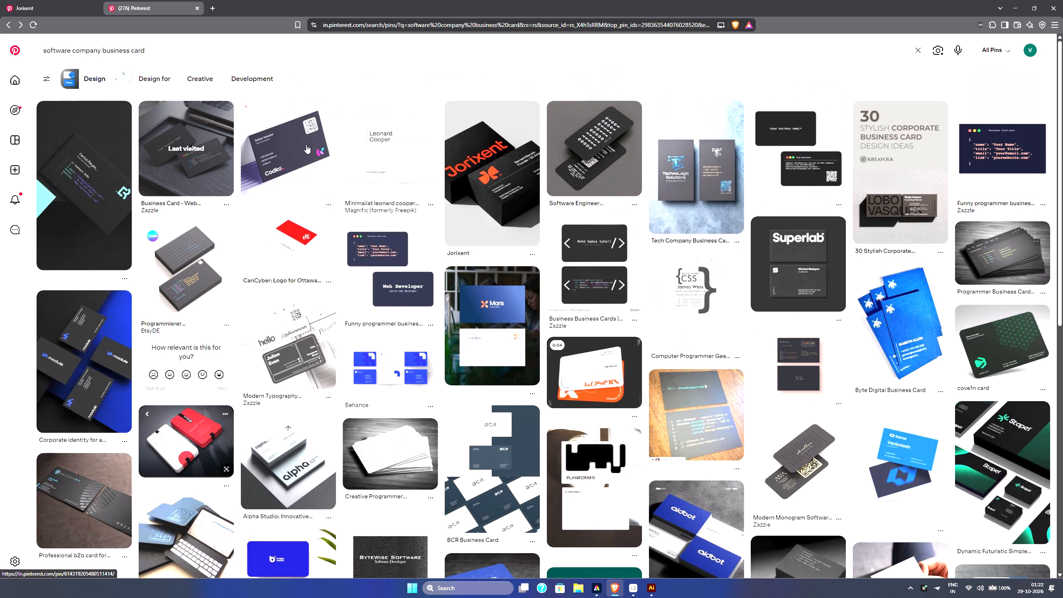
{"action": "left_click", "coordinate": [299, 154]}
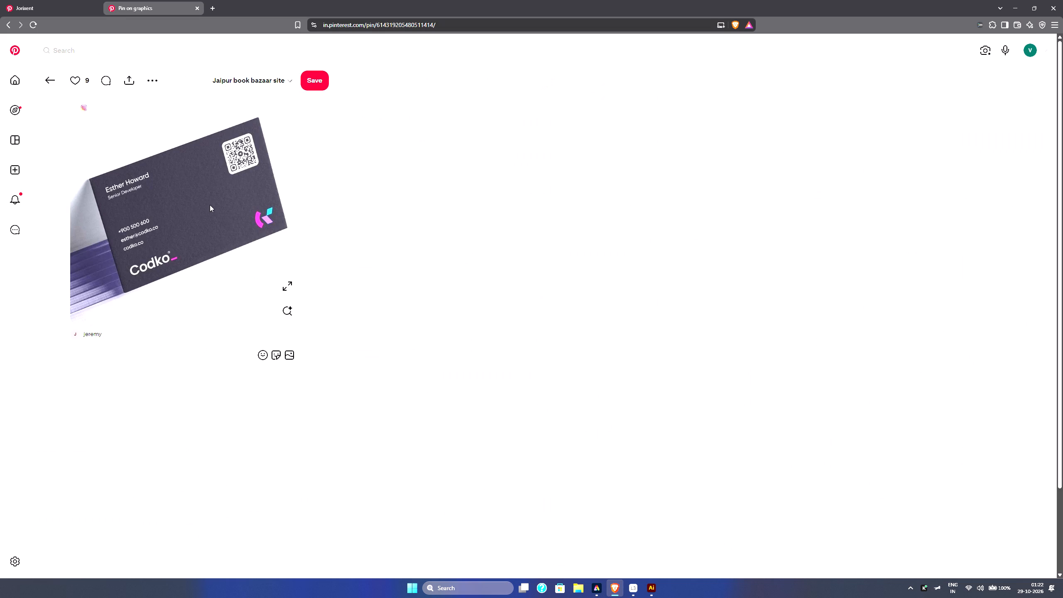
{"action": "left_click", "coordinate": [210, 205]}
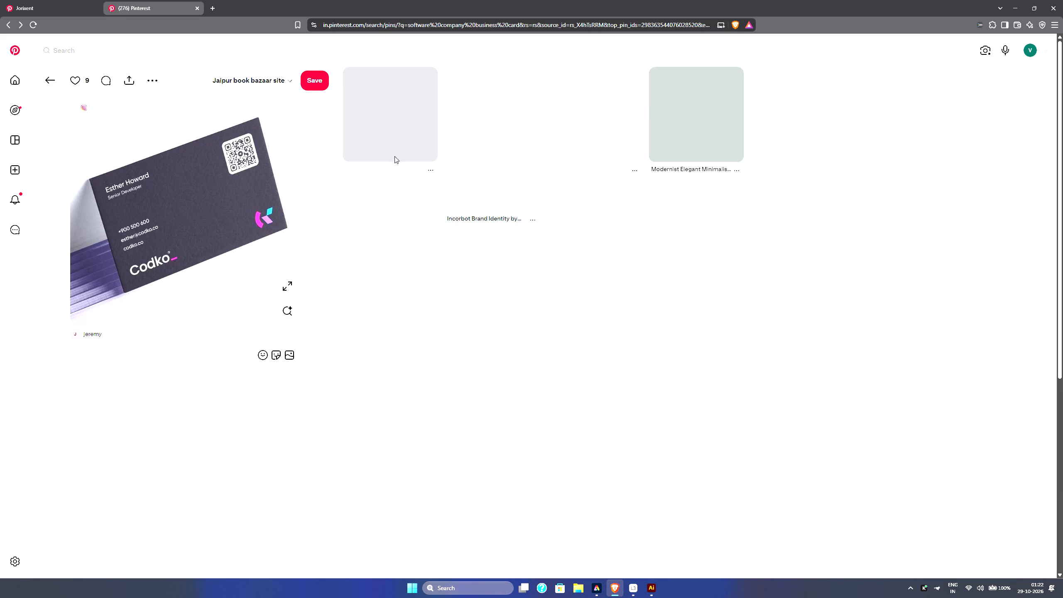
{"action": "left_click", "coordinate": [429, 153]}
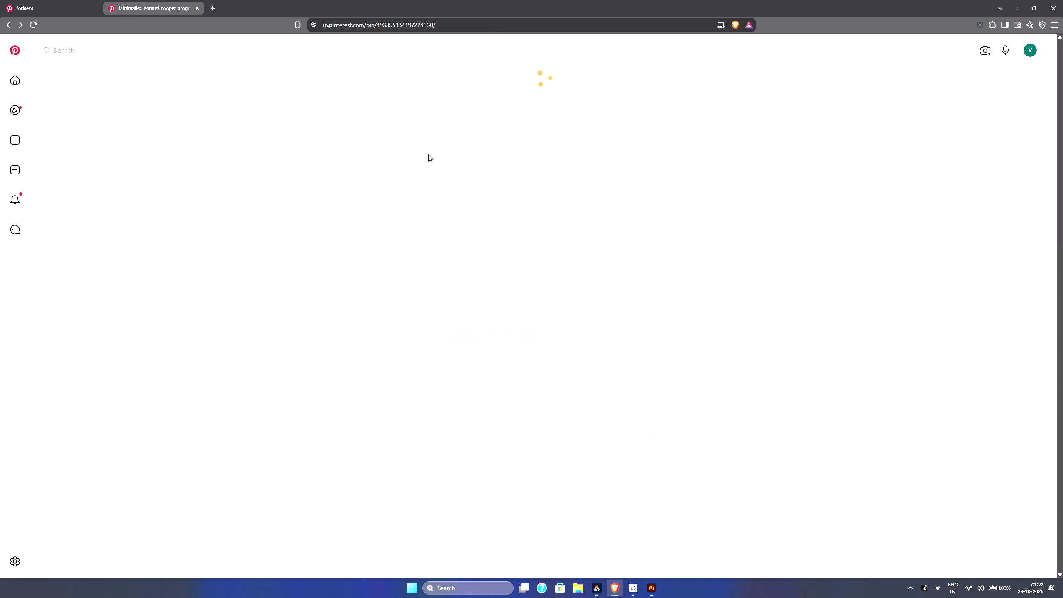
{"action": "left_click", "coordinate": [428, 154]}
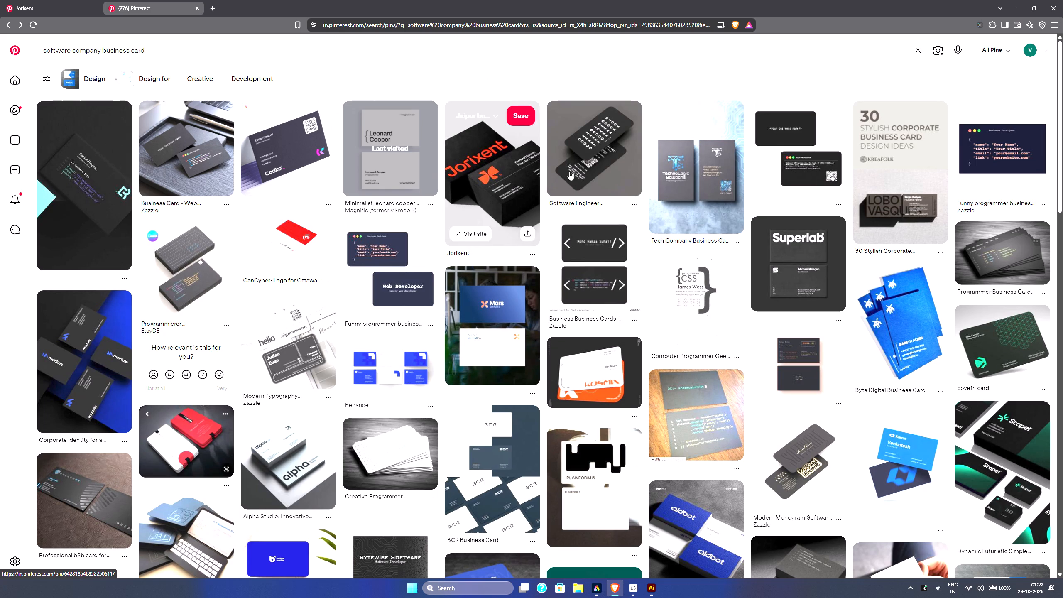
Examine the TechnoLogic Solutions business card pin and the related circuit-pattern Technology card for layout ideas.
{"action": "left_click", "coordinate": [690, 174]}
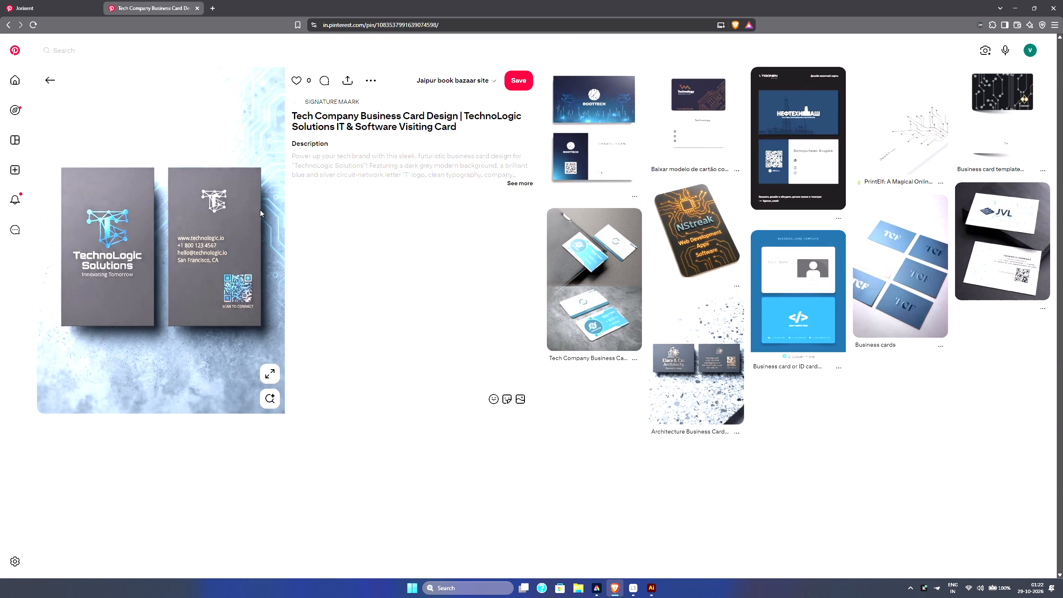
{"action": "left_click", "coordinate": [260, 210]}
{"action": "left_click", "coordinate": [261, 209]}
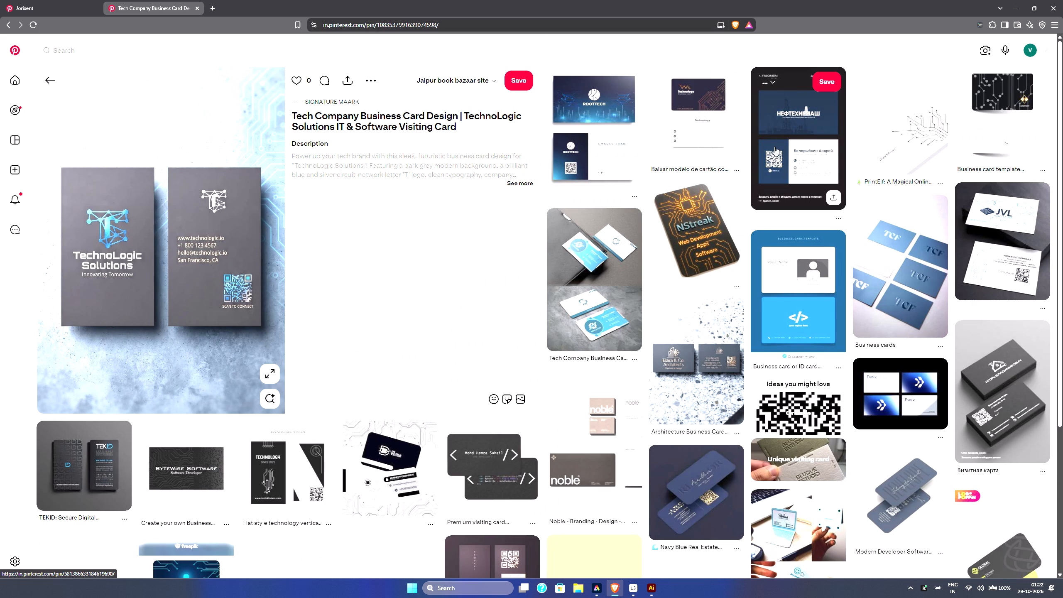
{"action": "left_click", "coordinate": [701, 129]}
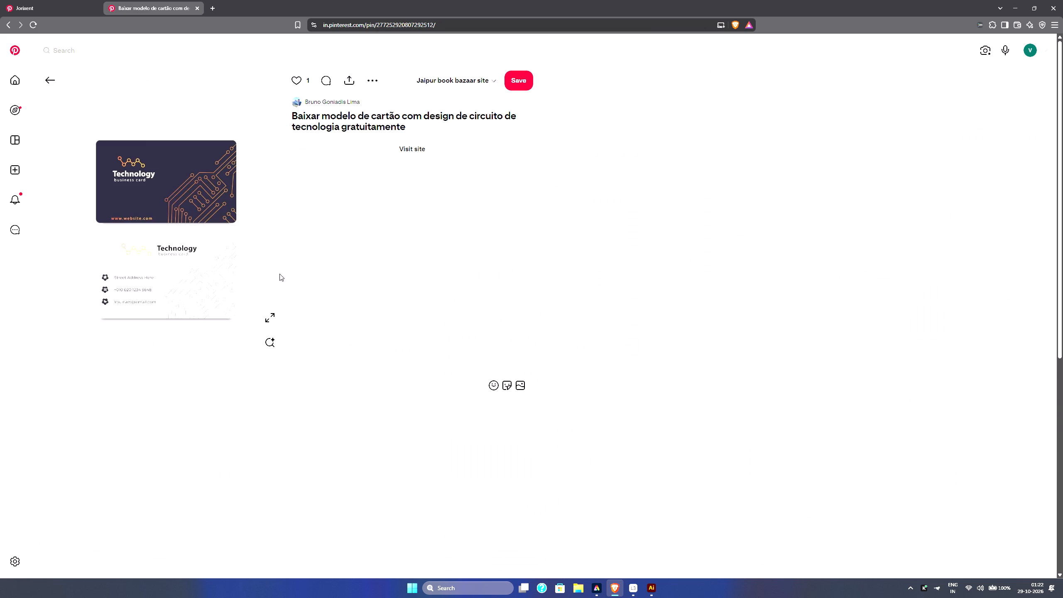
{"action": "left_click", "coordinate": [203, 284]}
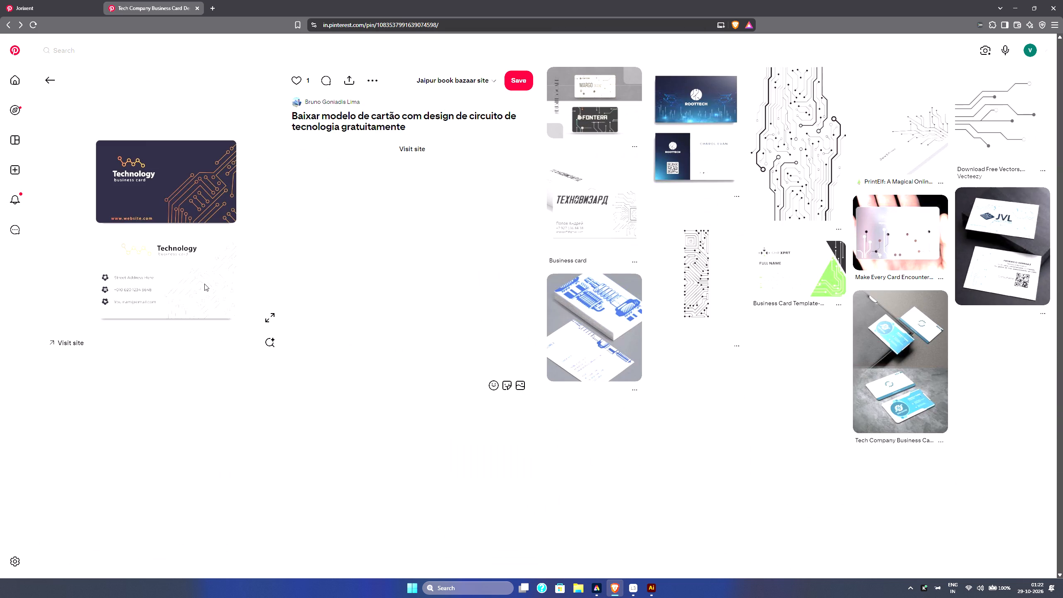
Examine the TEKID: Secure Digital Solutions card up close and the related Mutfak Branding card, and return to the search results.
{"action": "scroll", "coordinate": [204, 284], "scroll_direction": "down", "scroll_amount": 5}
{"action": "left_click", "coordinate": [116, 265]}
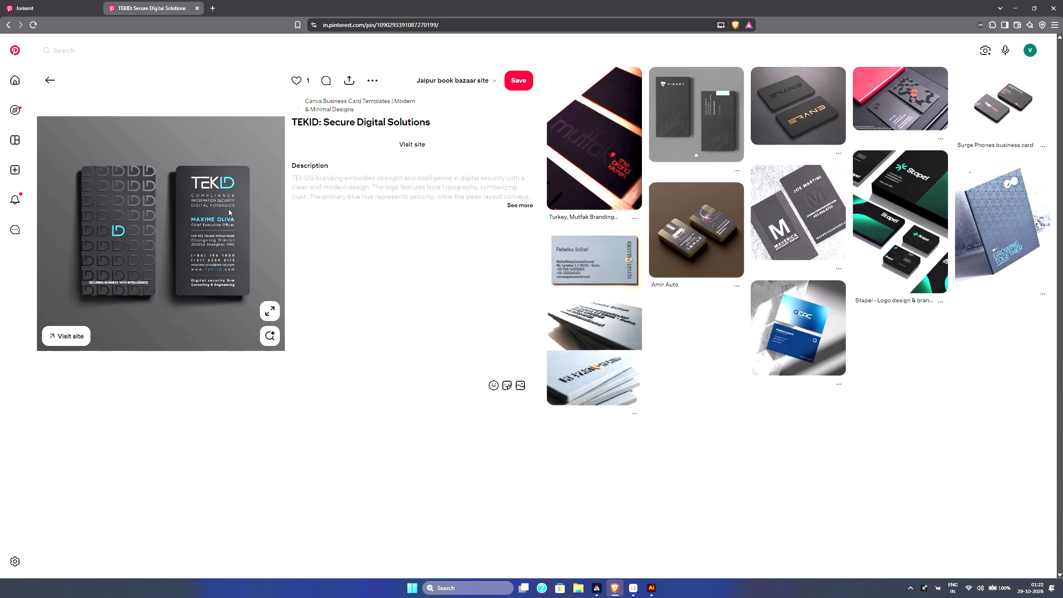
{"action": "scroll", "coordinate": [313, 161], "scroll_direction": "right", "scroll_amount": 2}
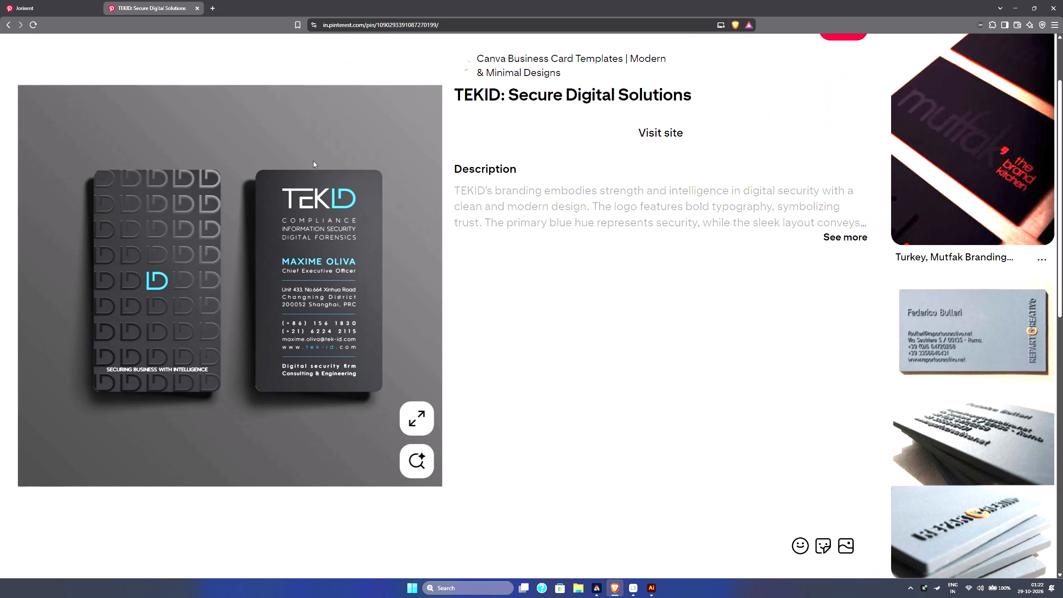
{"action": "scroll", "coordinate": [313, 161], "scroll_direction": "right", "scroll_amount": 1}
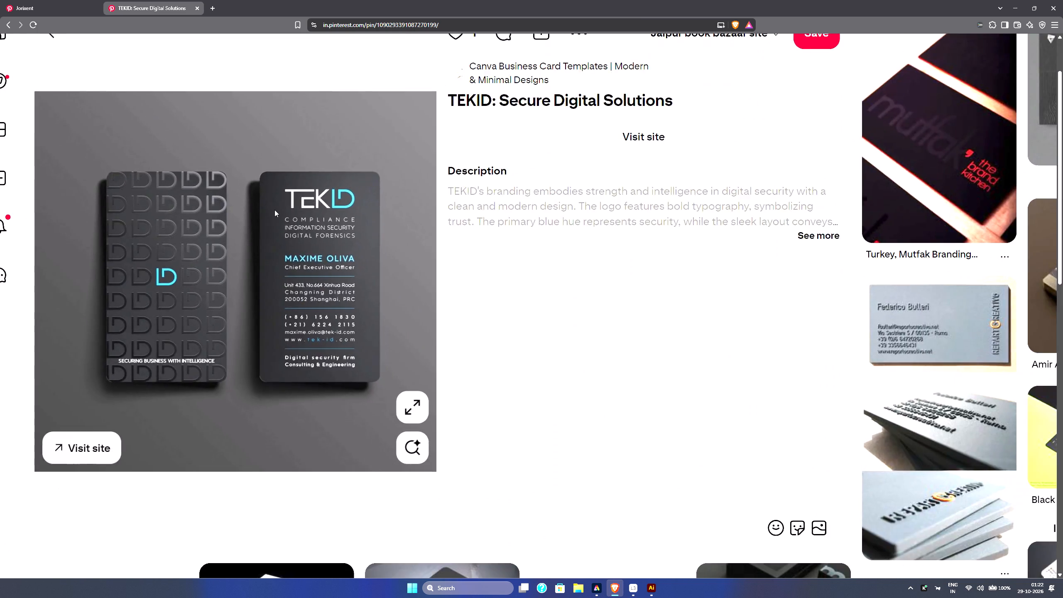
{"action": "left_click", "coordinate": [623, 176]}
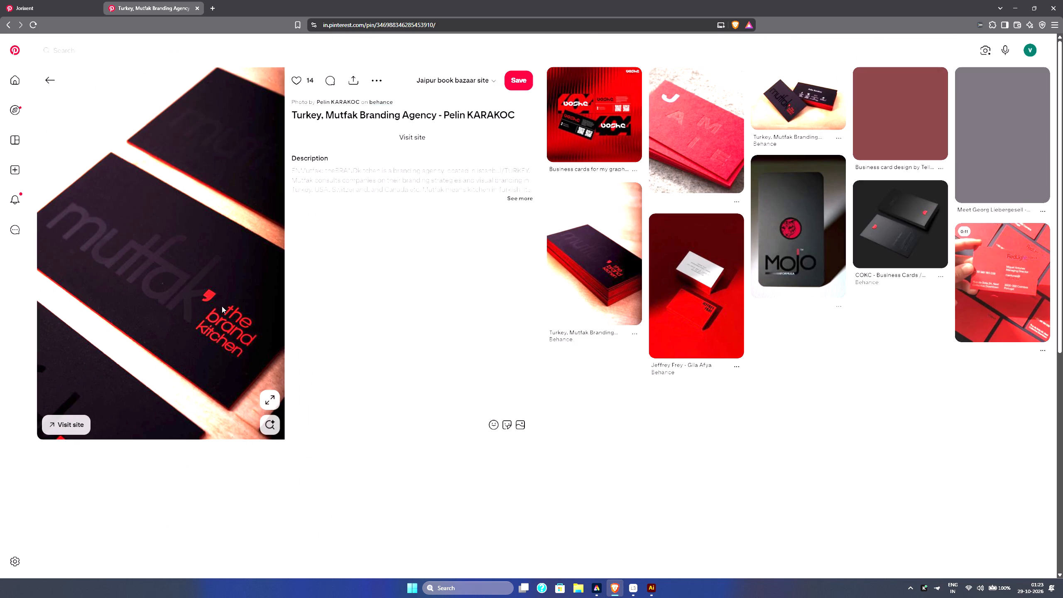
{"action": "scroll", "coordinate": [222, 306], "scroll_direction": "right", "scroll_amount": 17}
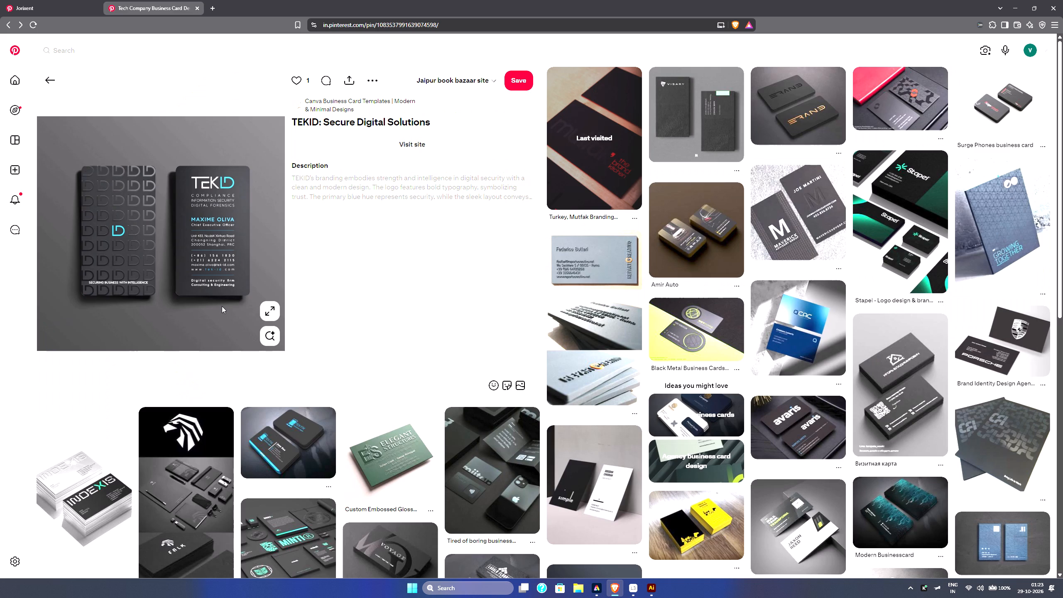
{"action": "scroll", "coordinate": [222, 306], "scroll_direction": "down", "scroll_amount": 3}
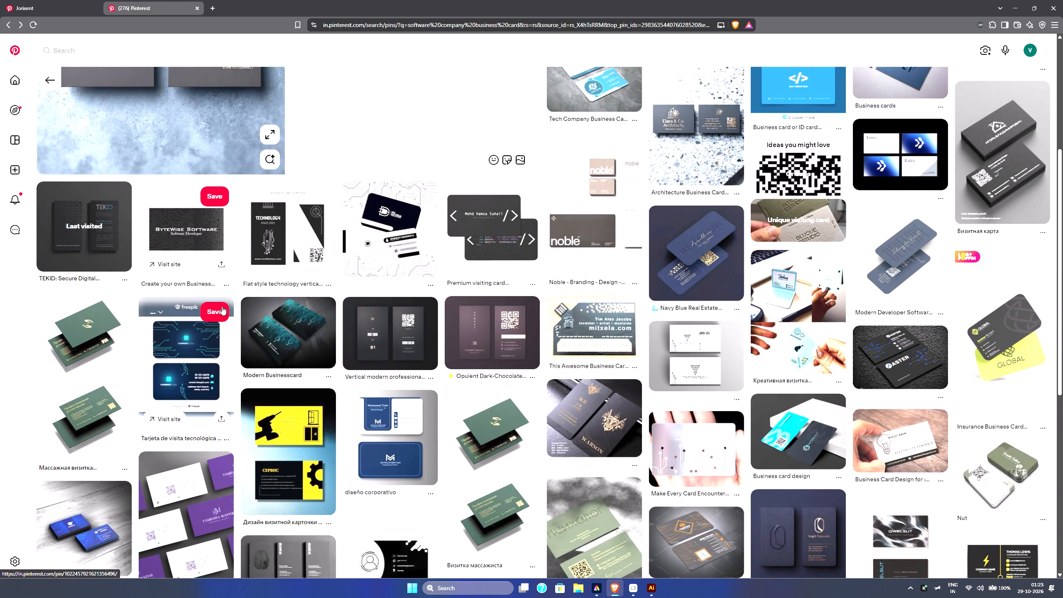
{"action": "scroll", "coordinate": [222, 306], "scroll_direction": "down", "scroll_amount": 1}
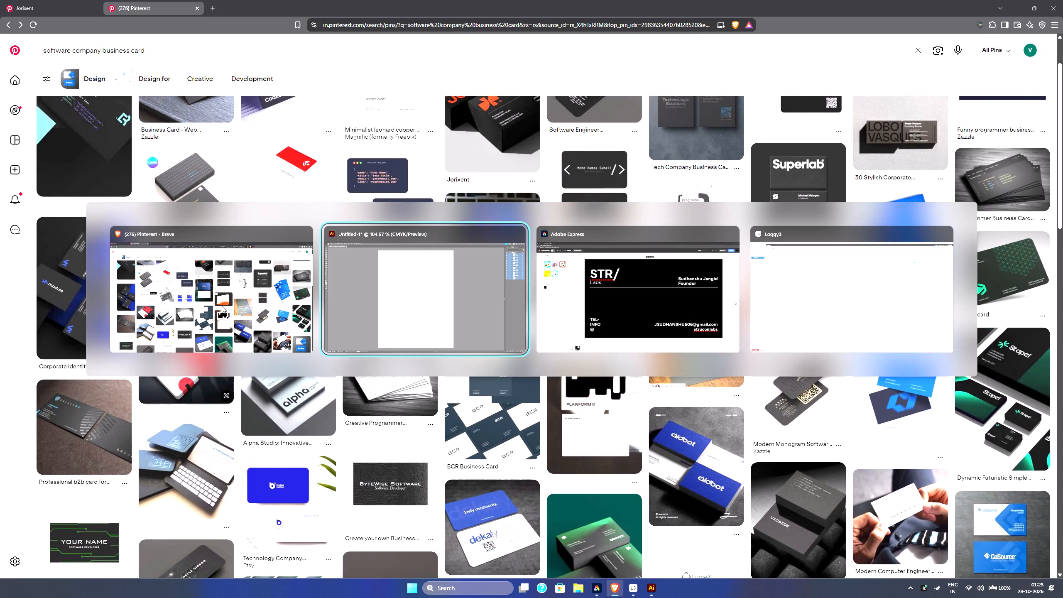
Switch to Adobe Express and review the black contact side and the white Struconlabs side of the business card.
{"action": "left_click", "coordinate": [449, 240]}
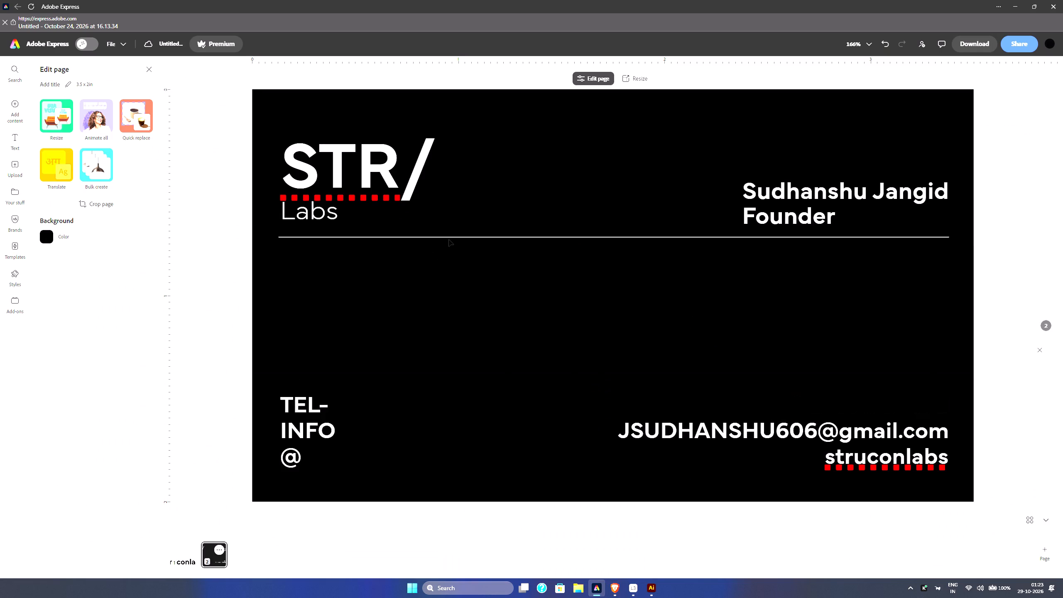
{"action": "left_click", "coordinate": [464, 236]}
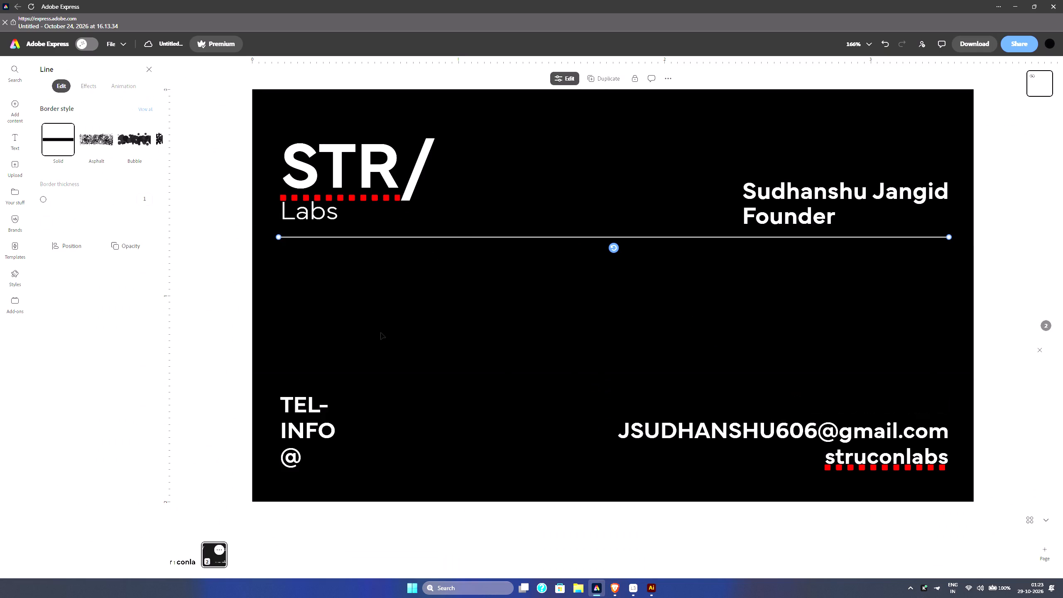
{"action": "left_click", "coordinate": [245, 365]}
{"action": "left_click", "coordinate": [180, 561]}
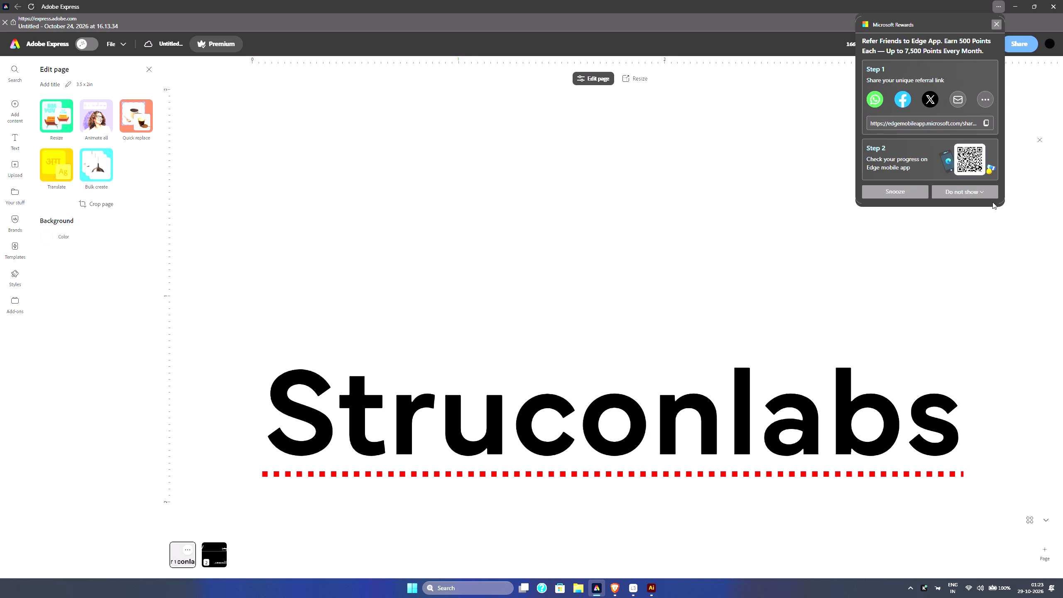
Dismiss the Microsoft Rewards pop-up covering the design.
{"action": "left_click", "coordinate": [985, 266]}
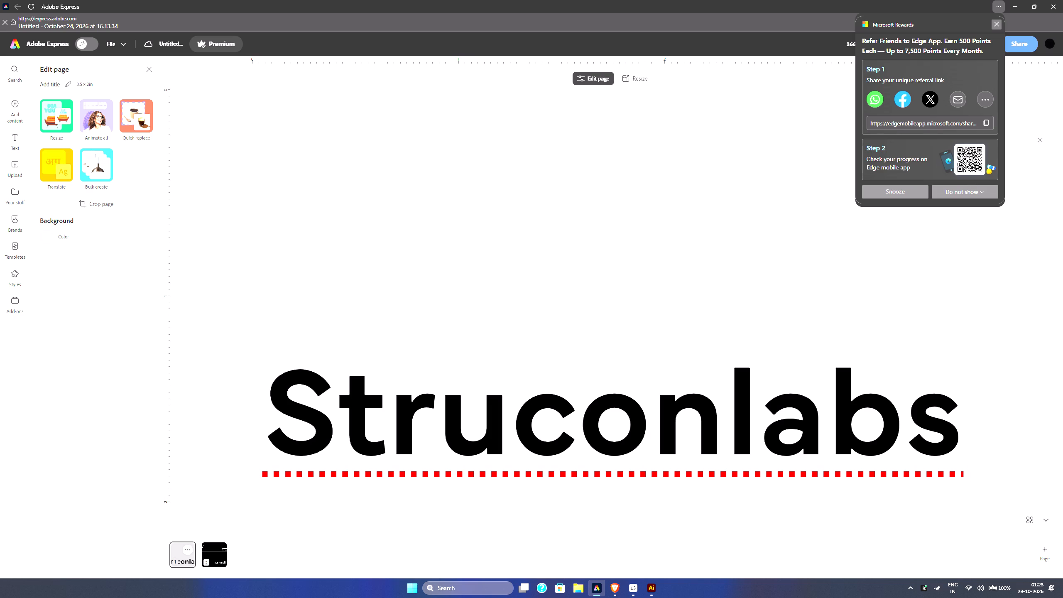
{"action": "left_click", "coordinate": [910, 160]}
{"action": "left_click", "coordinate": [965, 39]}
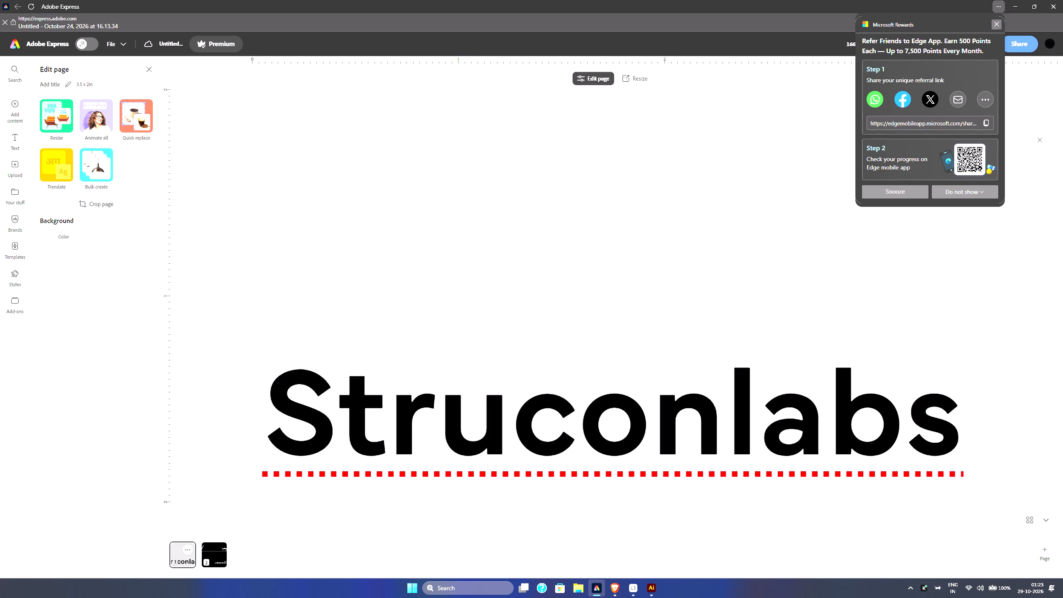
{"action": "left_click", "coordinate": [965, 44]}
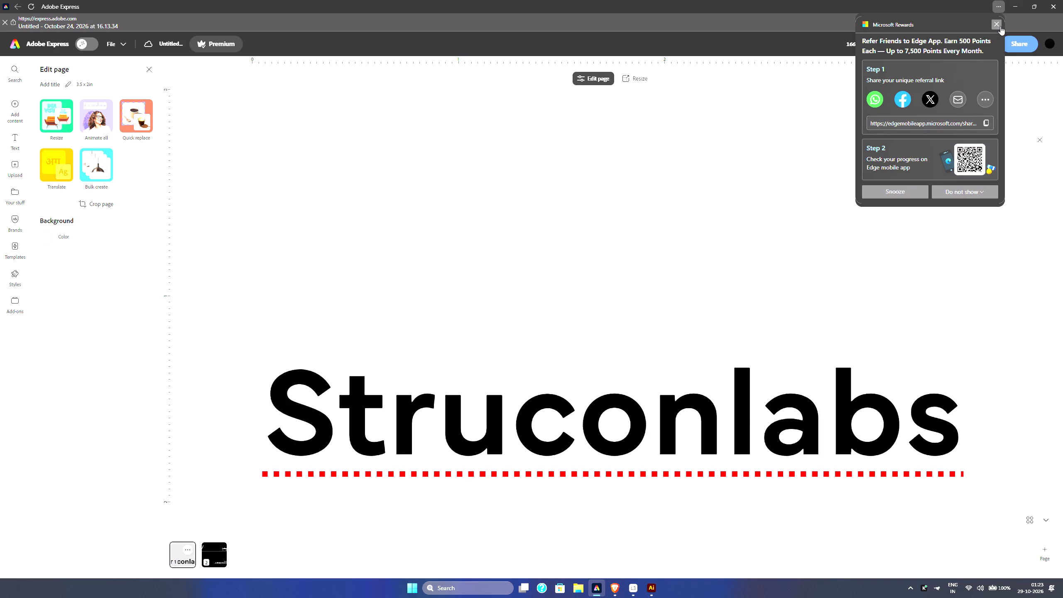
{"action": "left_click", "coordinate": [1000, 26]}
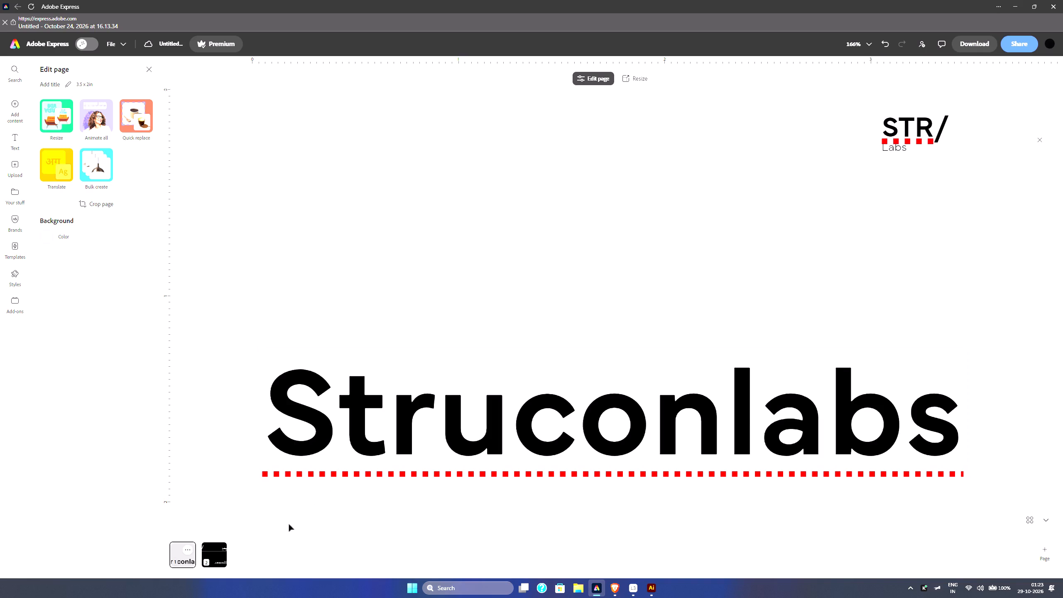
Add a Heading-style text reading "Development Studio" on the black card side, below the divider line.
{"action": "left_click", "coordinate": [213, 565]}
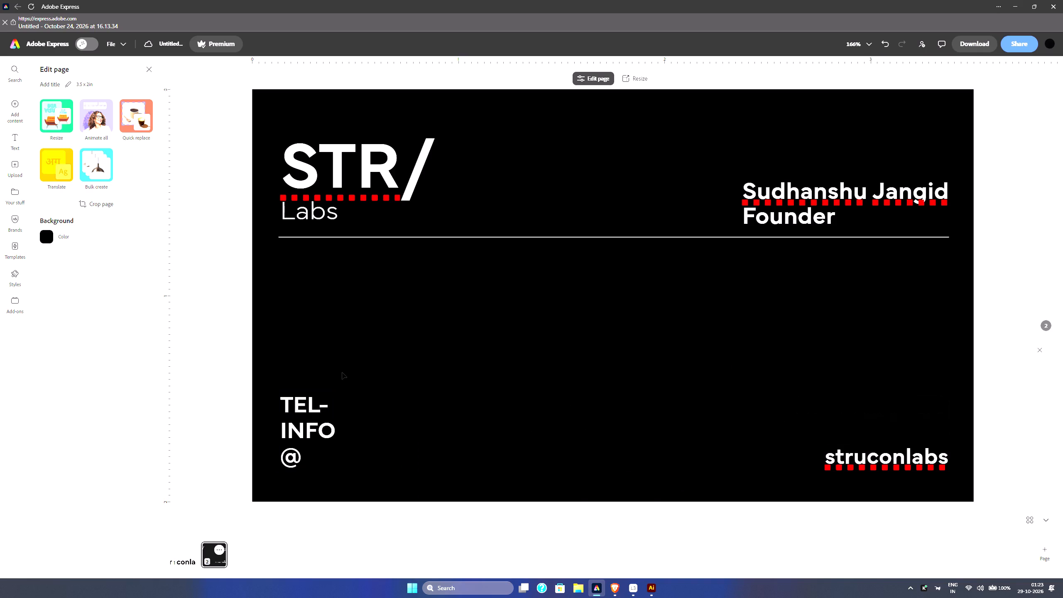
{"action": "left_click", "coordinate": [240, 267]}
{"action": "left_click", "coordinate": [414, 298]}
{"action": "left_click", "coordinate": [16, 146]}
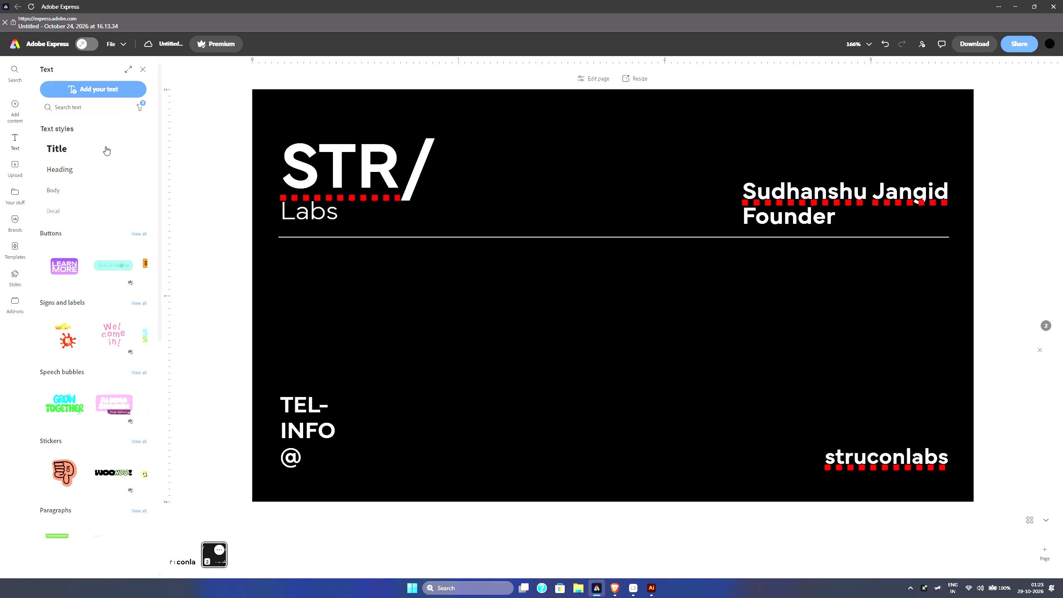
{"action": "left_click", "coordinate": [99, 164]}
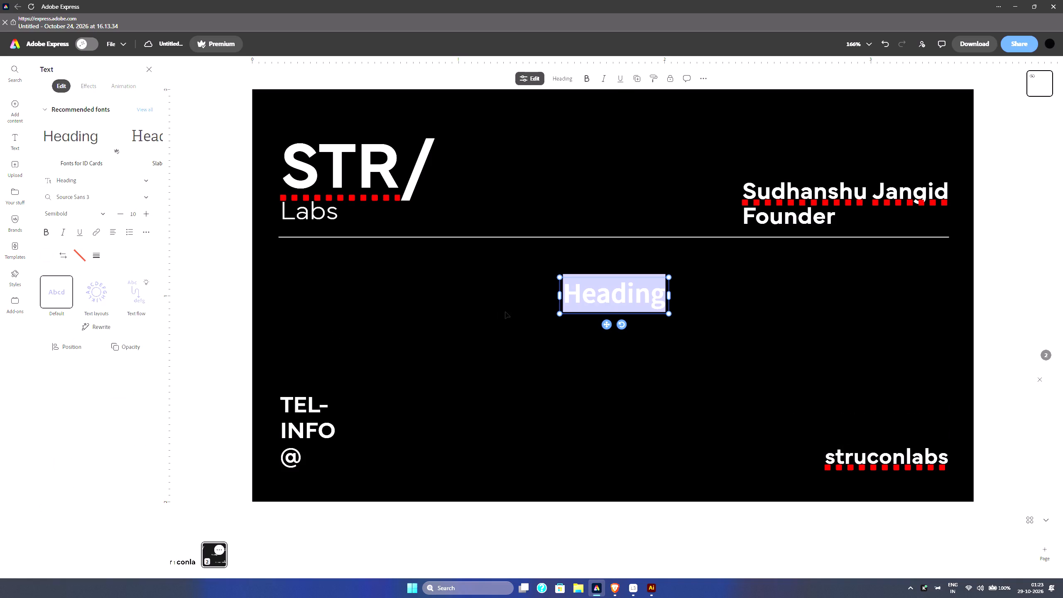
{"action": "type", "text": "Development Studio"}
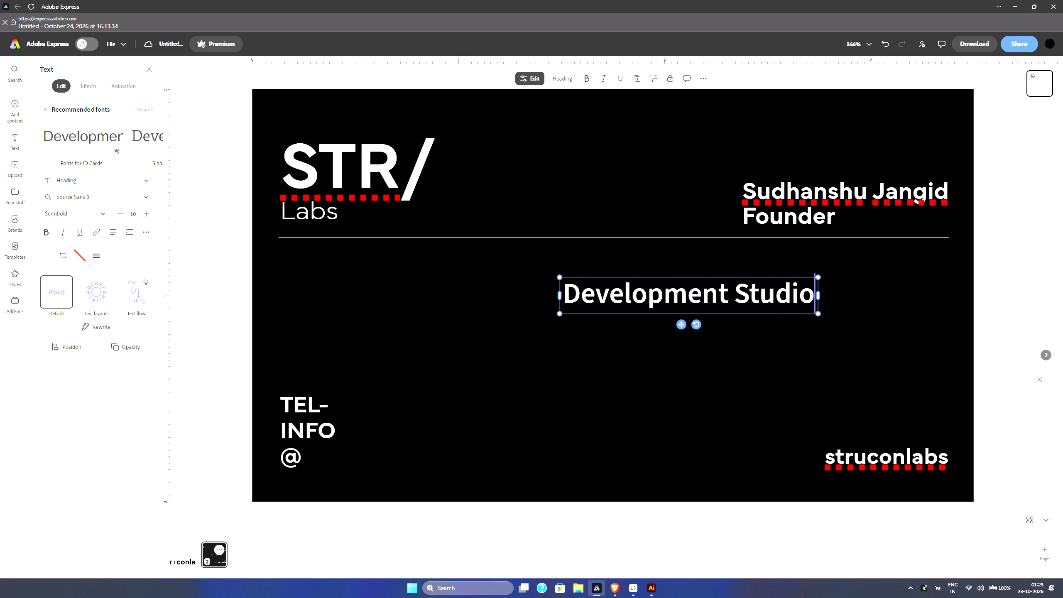
Add a second line reading "Digital Presence" under "Development Studio" in the same text box.
{"action": "key", "text": "shift+Return"}
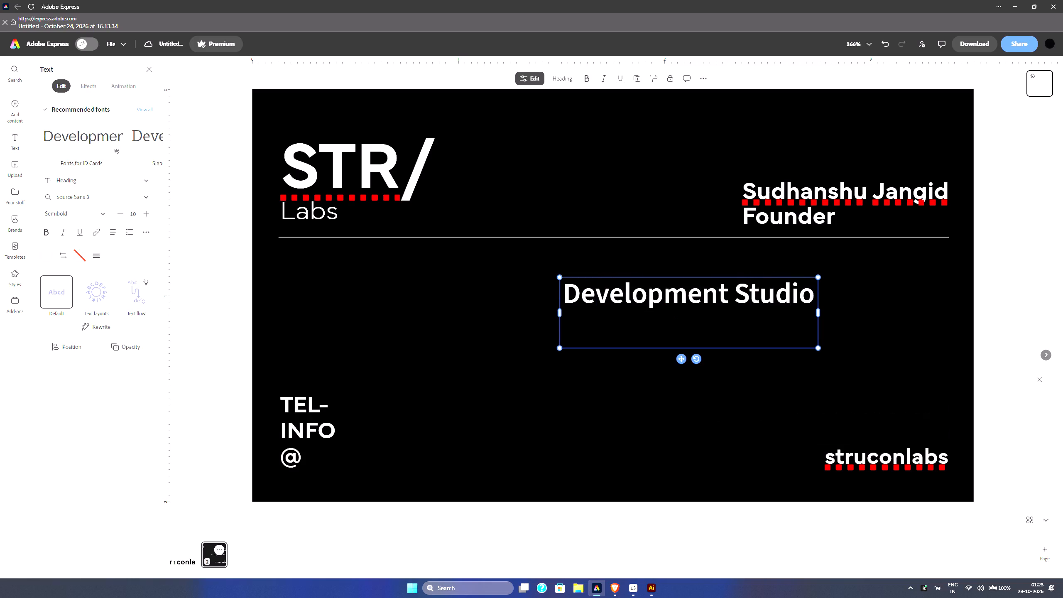
{"action": "key", "text": "shift+d"}
{"action": "type", "text": "igital"}
{"action": "key", "text": "space"}
{"action": "key", "text": "BackSpace"}
{"action": "key", "text": "BackSpace"}
{"action": "key", "text": "BackSpace"}
{"action": "key", "text": "BackSpace"}
{"action": "key", "text": "BackSpace"}
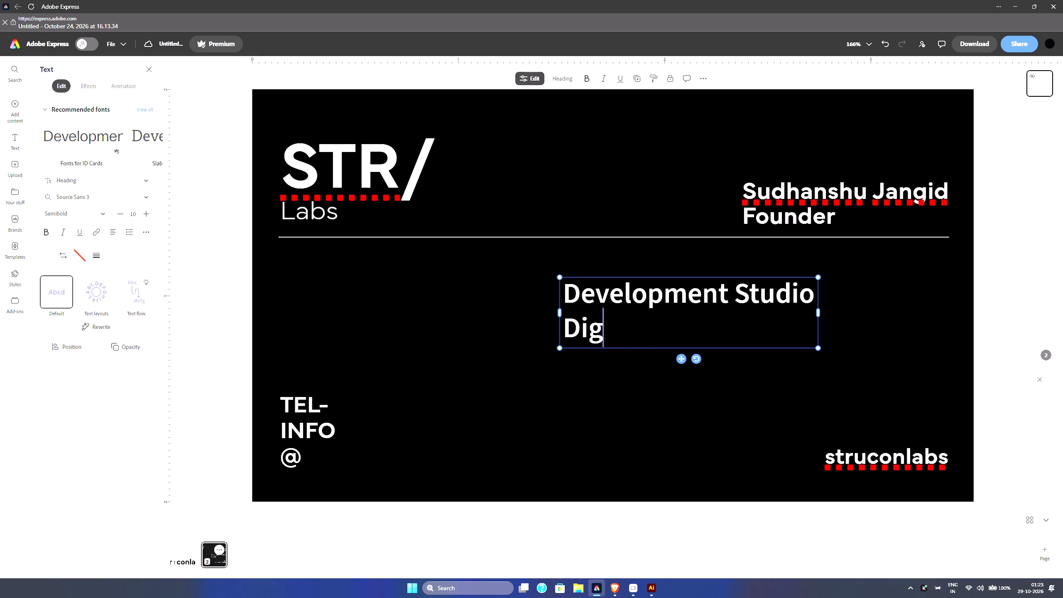
{"action": "key", "text": "BackSpace"}
{"action": "key", "text": "BackSpace"}
{"action": "key", "text": "BackSpace"}
{"action": "type", "text": "Digital S"}
{"action": "key", "text": "BackSpace"}
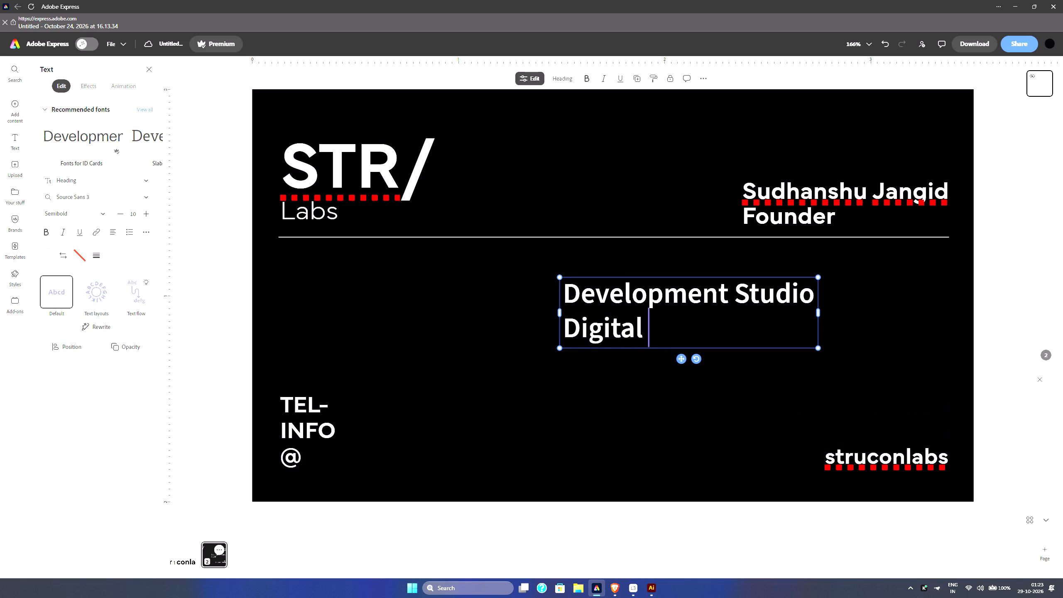
{"action": "type", "text": "Presence"}
{"action": "key", "text": "space"}
{"action": "key", "text": "BackSpace"}
Switch to Pinterest in Brave and examine the Alpha Studio card and the laptop-shaped JR-P card.
{"action": "key", "text": "alt+Tab"}
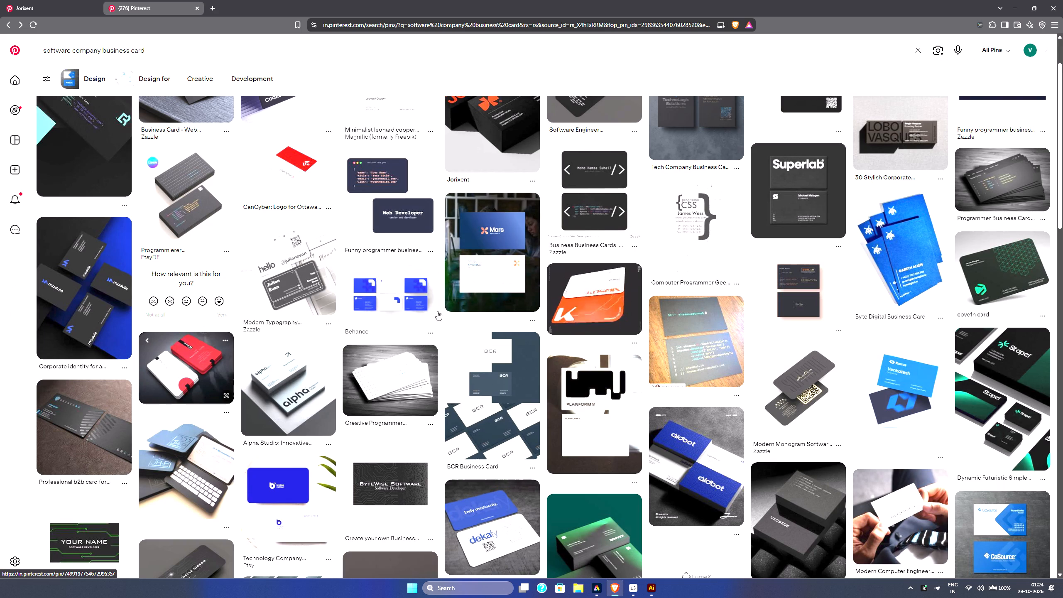
{"action": "scroll", "coordinate": [364, 358], "scroll_direction": "down", "scroll_amount": 2}
{"action": "left_click", "coordinate": [290, 304]}
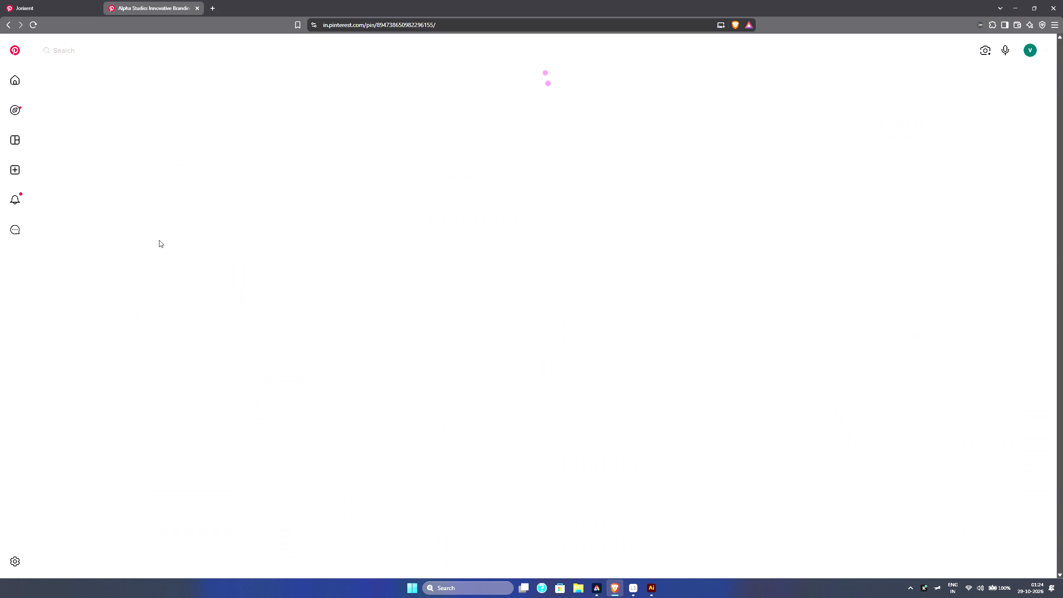
{"action": "scroll", "coordinate": [158, 238], "scroll_direction": "right", "scroll_amount": 3}
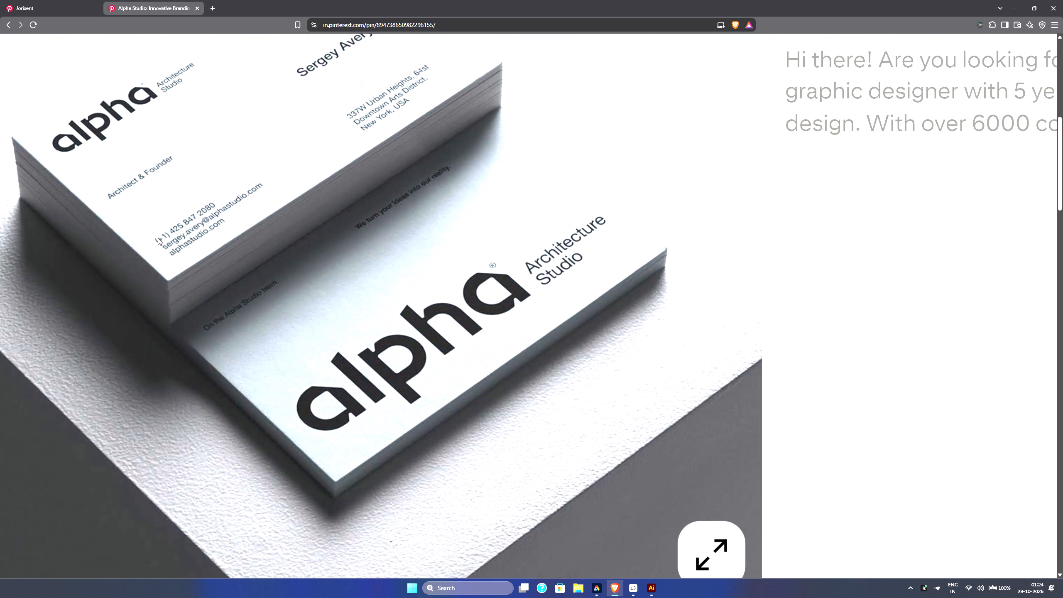
{"action": "scroll", "coordinate": [158, 238], "scroll_direction": "up", "scroll_amount": 2}
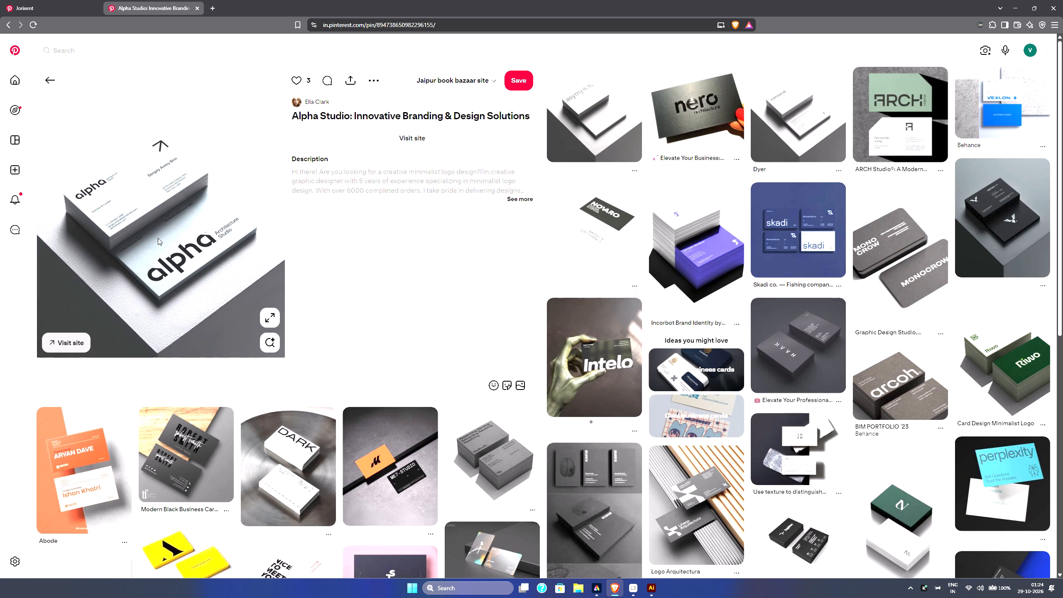
{"action": "scroll", "coordinate": [158, 238], "scroll_direction": "right", "scroll_amount": 8}
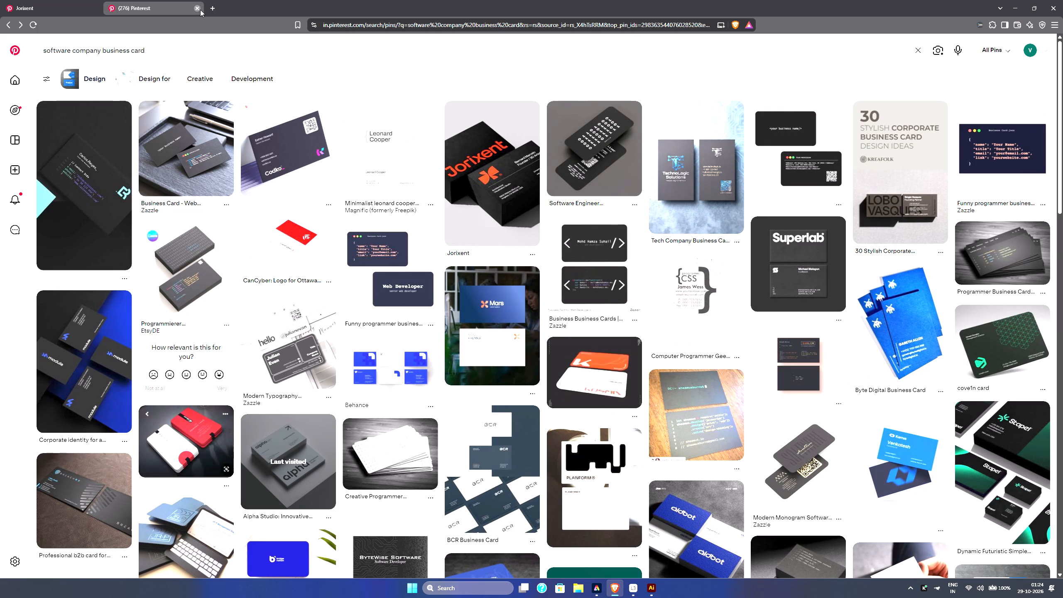
{"action": "scroll", "coordinate": [117, 299], "scroll_direction": "down", "scroll_amount": 3}
{"action": "scroll", "coordinate": [100, 444], "scroll_direction": "down", "scroll_amount": 1}
{"action": "left_click", "coordinate": [169, 297]}
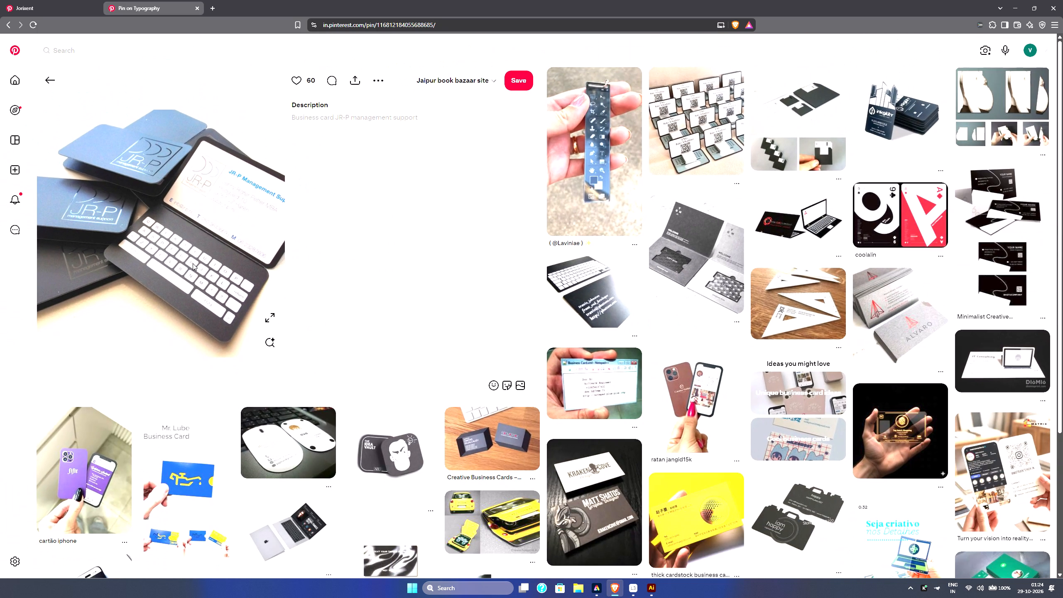
{"action": "scroll", "coordinate": [193, 263], "scroll_direction": "right", "scroll_amount": 13}
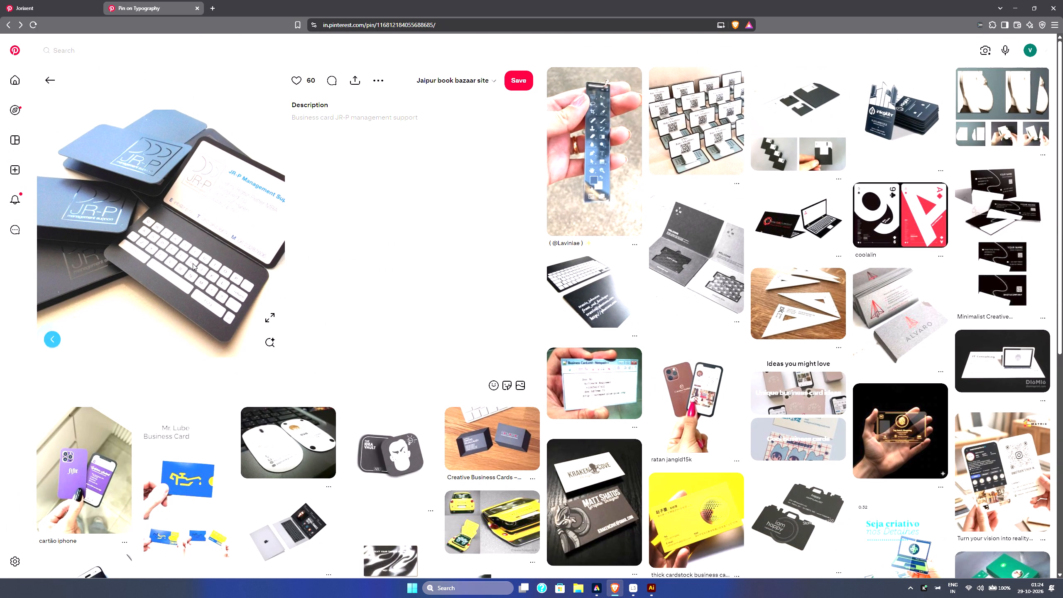
{"action": "scroll", "coordinate": [193, 263], "scroll_direction": "down", "scroll_amount": 1}
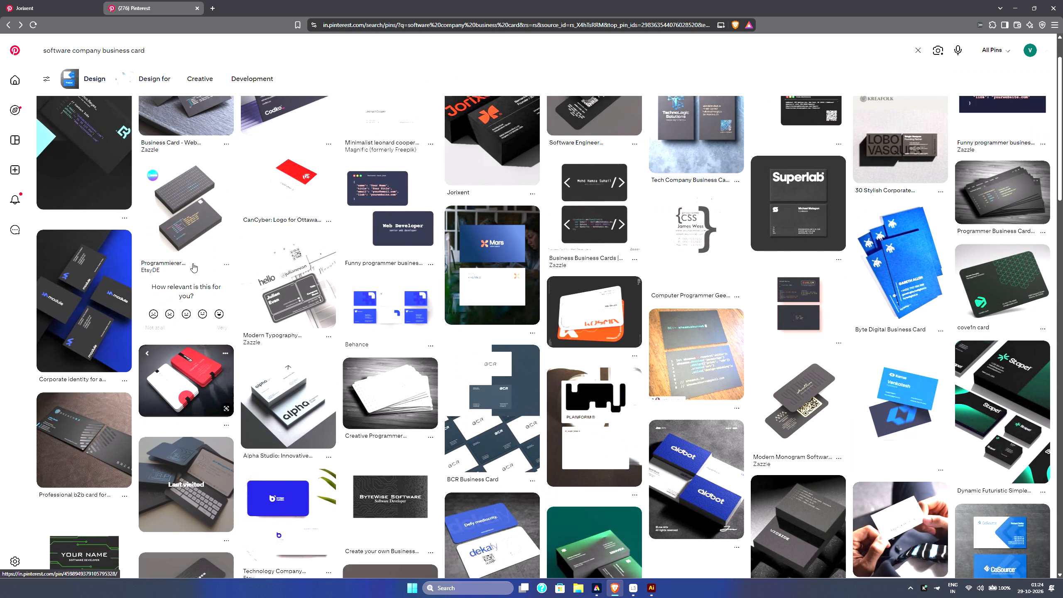
Browse further down the software company card results and examine the black-and-white MAN automotive engineering card.
{"action": "scroll", "coordinate": [193, 263], "scroll_direction": "down", "scroll_amount": 6}
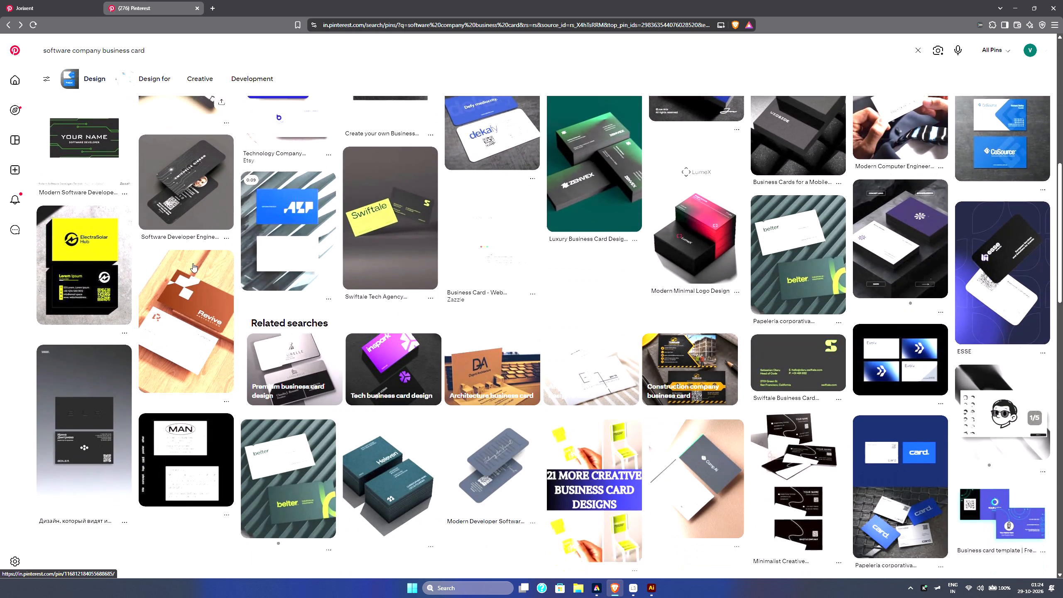
{"action": "scroll", "coordinate": [193, 263], "scroll_direction": "down", "scroll_amount": 2}
{"action": "left_click", "coordinate": [190, 322]}
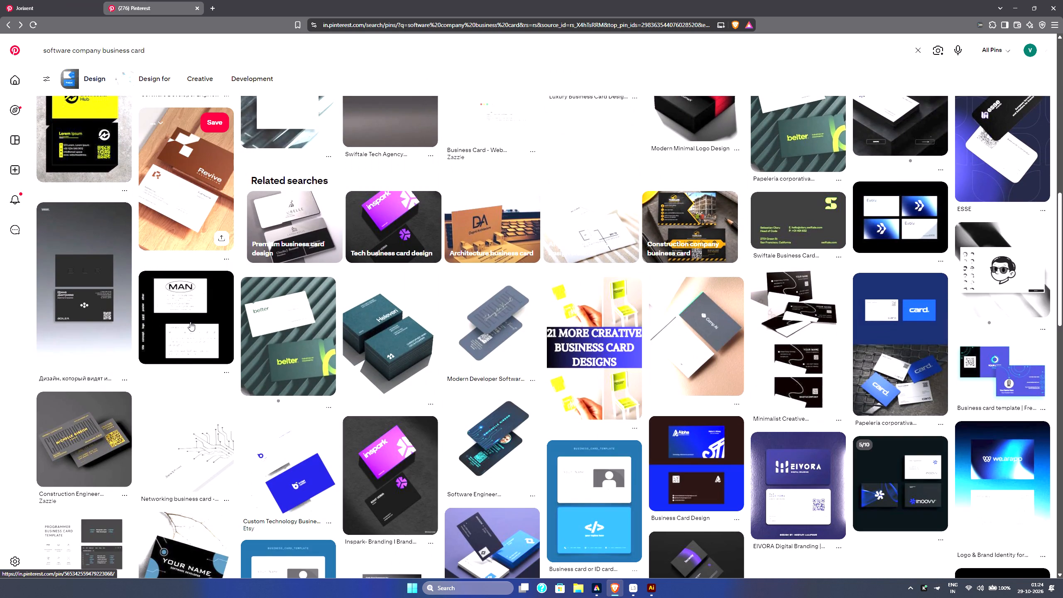
{"action": "scroll", "coordinate": [205, 230], "scroll_direction": "right", "scroll_amount": 1}
{"action": "scroll", "coordinate": [205, 230], "scroll_direction": "up", "scroll_amount": 2}
{"action": "scroll", "coordinate": [205, 230], "scroll_direction": "right", "scroll_amount": 2}
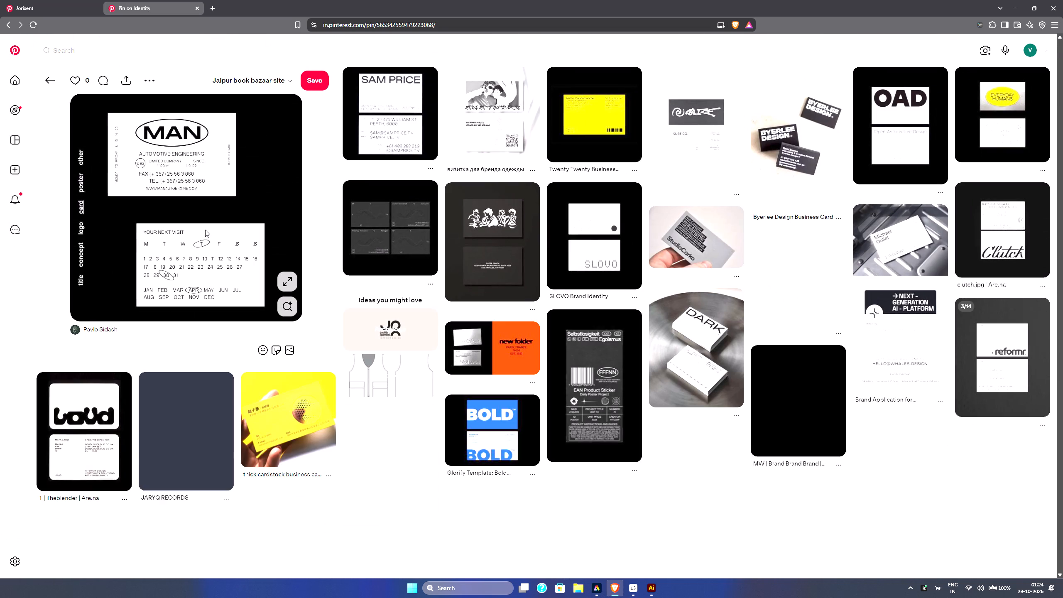
{"action": "scroll", "coordinate": [205, 230], "scroll_direction": "right", "scroll_amount": 12}
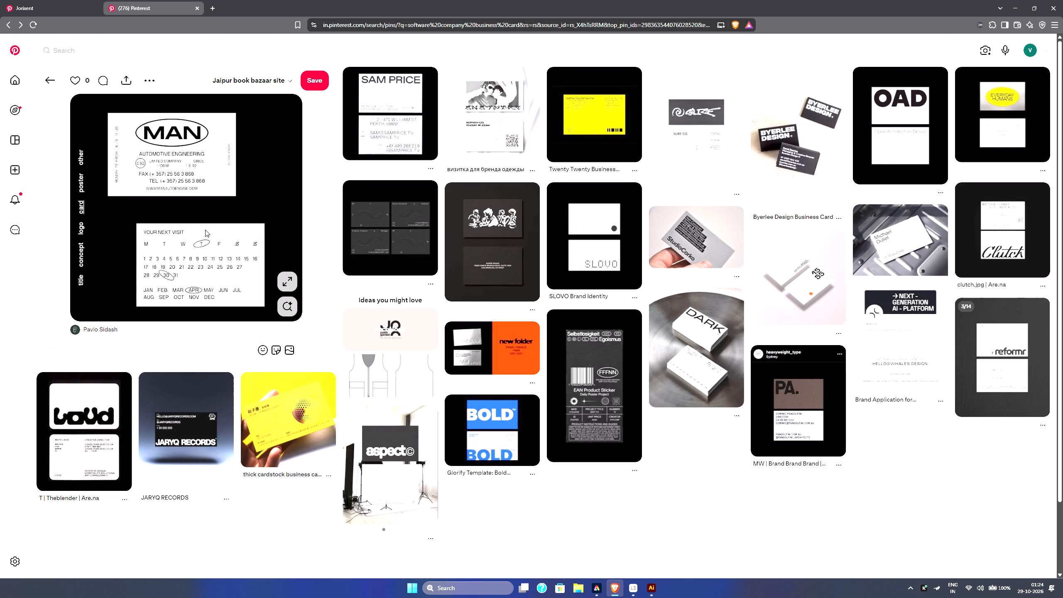
Go back to the bauen card pin and examine its geometric line pattern and the related Stadtcontur card up close.
{"action": "scroll", "coordinate": [205, 230], "scroll_direction": "right", "scroll_amount": 10}
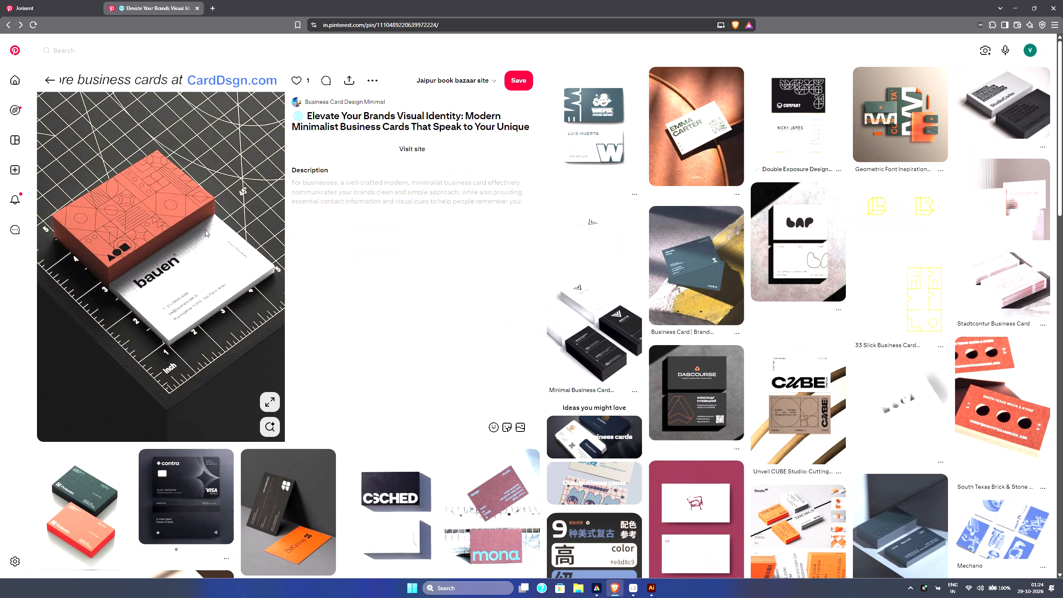
{"action": "scroll", "coordinate": [205, 230], "scroll_direction": "left", "scroll_amount": 8}
{"action": "scroll", "coordinate": [205, 230], "scroll_direction": "right", "scroll_amount": 10}
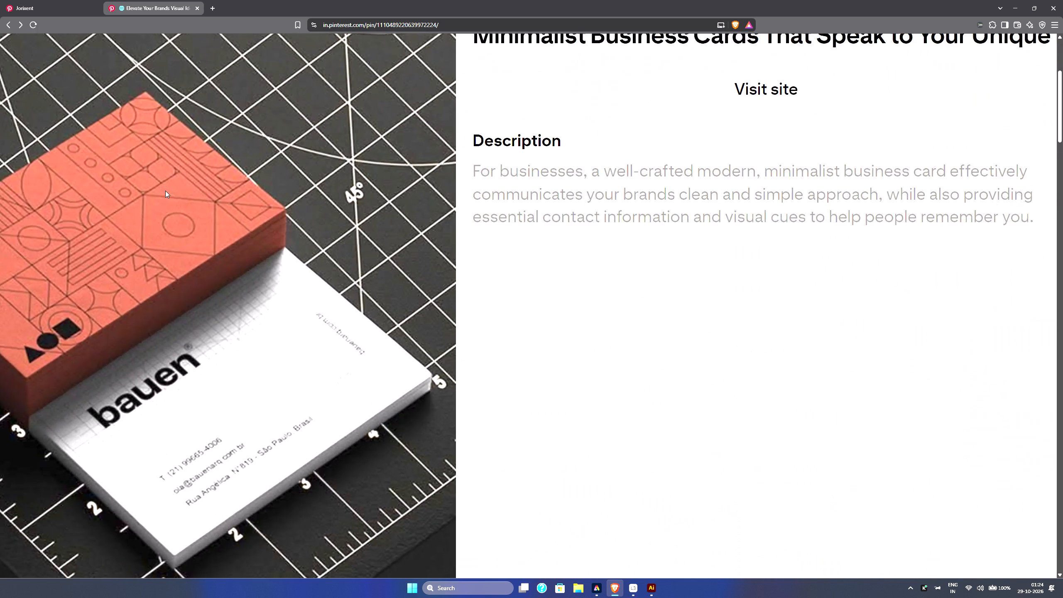
{"action": "scroll", "coordinate": [165, 191], "scroll_direction": "right", "scroll_amount": 2}
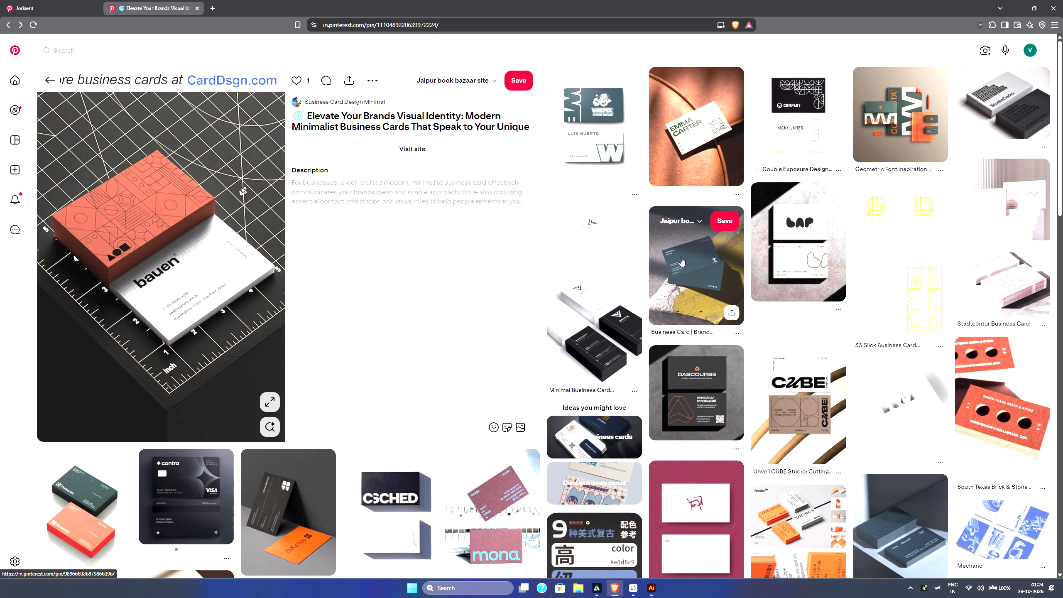
{"action": "left_click", "coordinate": [1043, 256]}
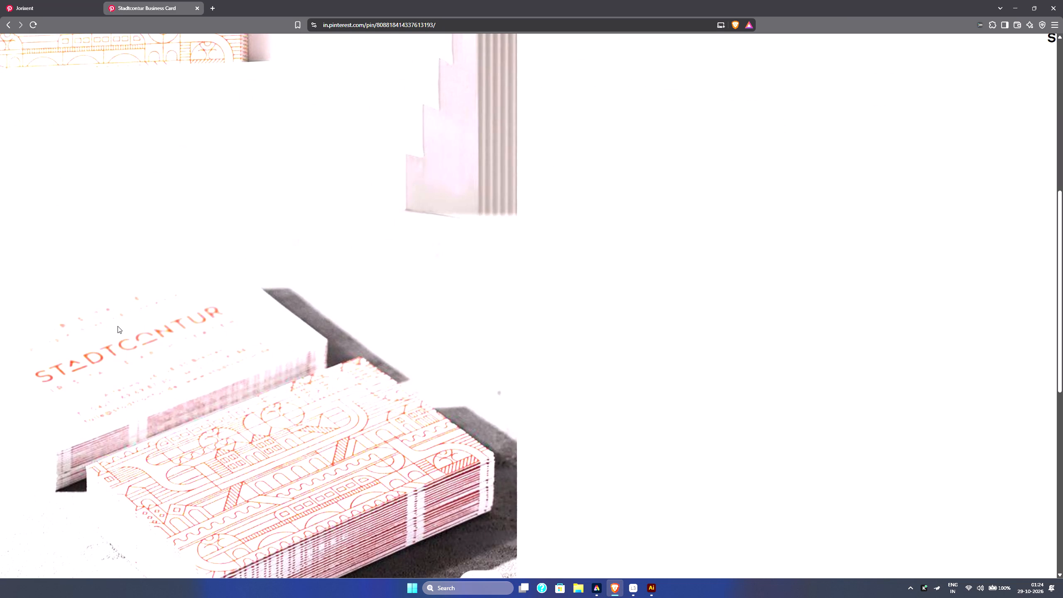
{"action": "scroll", "coordinate": [118, 326], "scroll_direction": "right", "scroll_amount": 10}
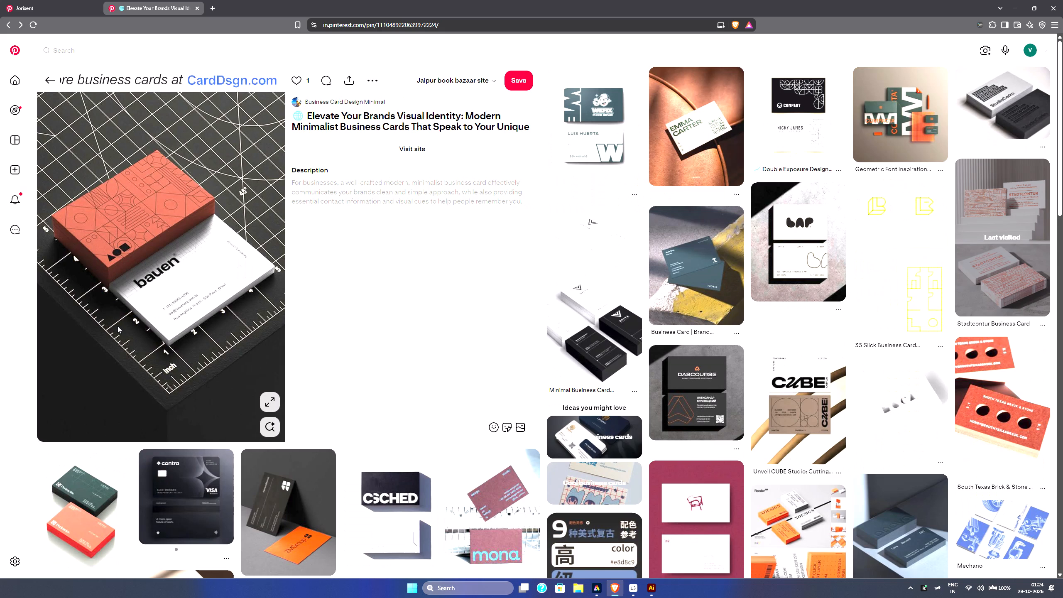
Browse the cards related to the bauen pin, examine the dark Fénix card with the orange gradient stripe, and close that Pinterest tab.
{"action": "scroll", "coordinate": [118, 326], "scroll_direction": "down", "scroll_amount": 5}
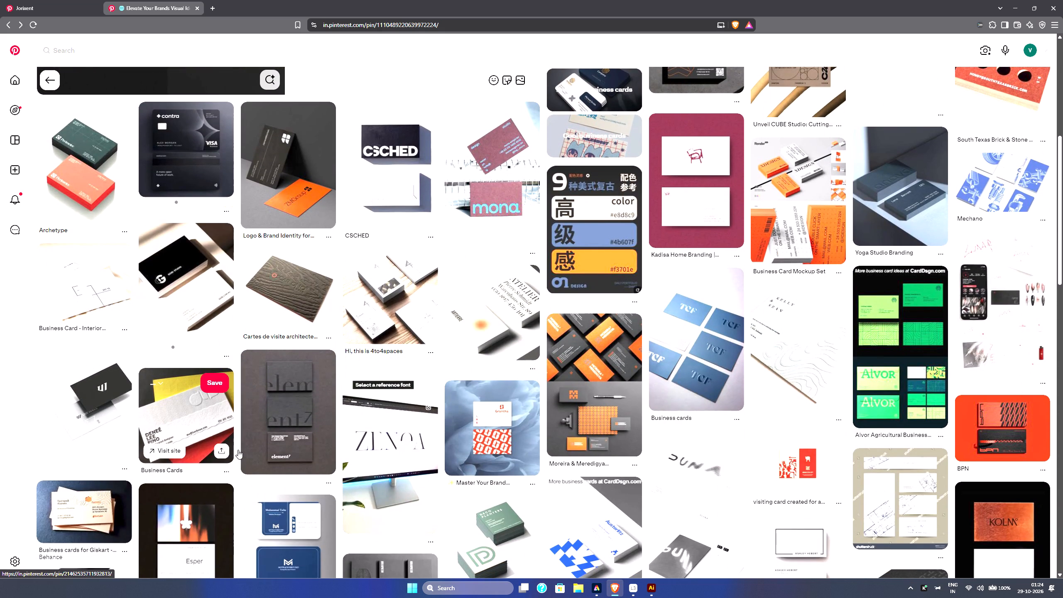
{"action": "scroll", "coordinate": [244, 451], "scroll_direction": "down", "scroll_amount": 4}
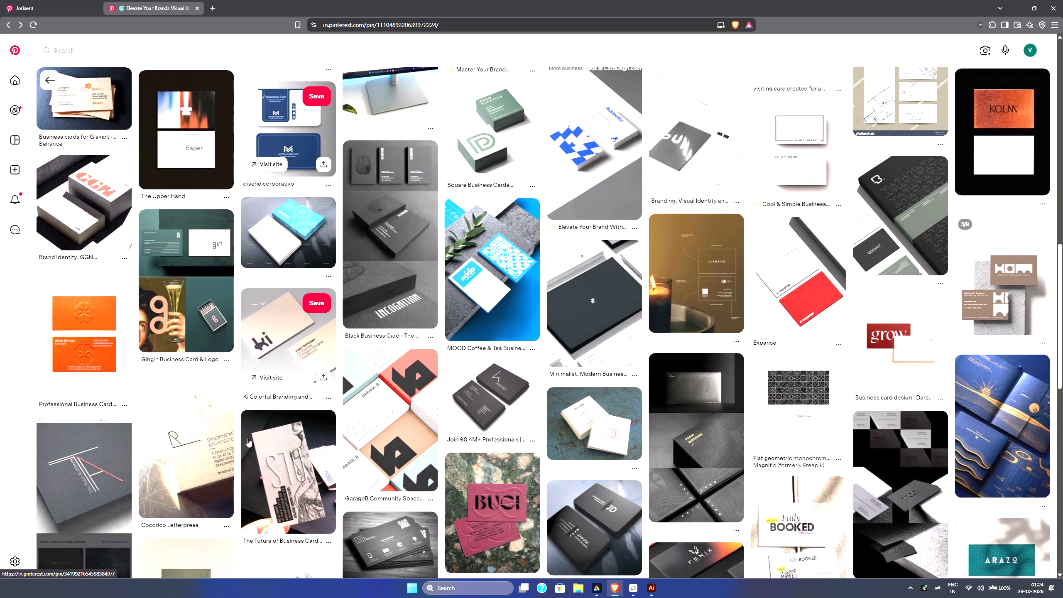
{"action": "scroll", "coordinate": [215, 382], "scroll_direction": "down", "scroll_amount": 2}
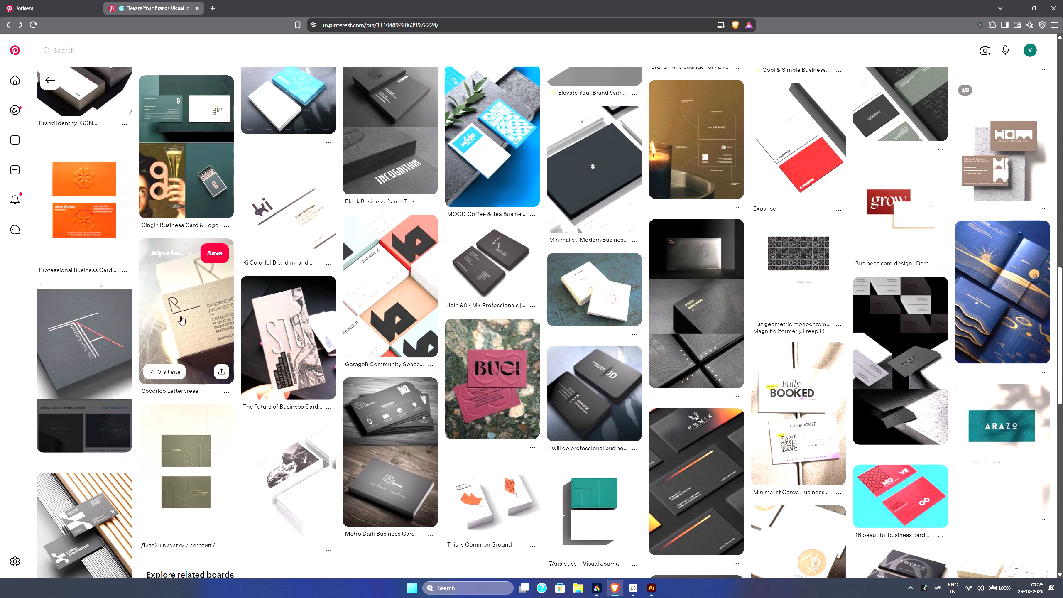
{"action": "scroll", "coordinate": [202, 307], "scroll_direction": "down", "scroll_amount": 2}
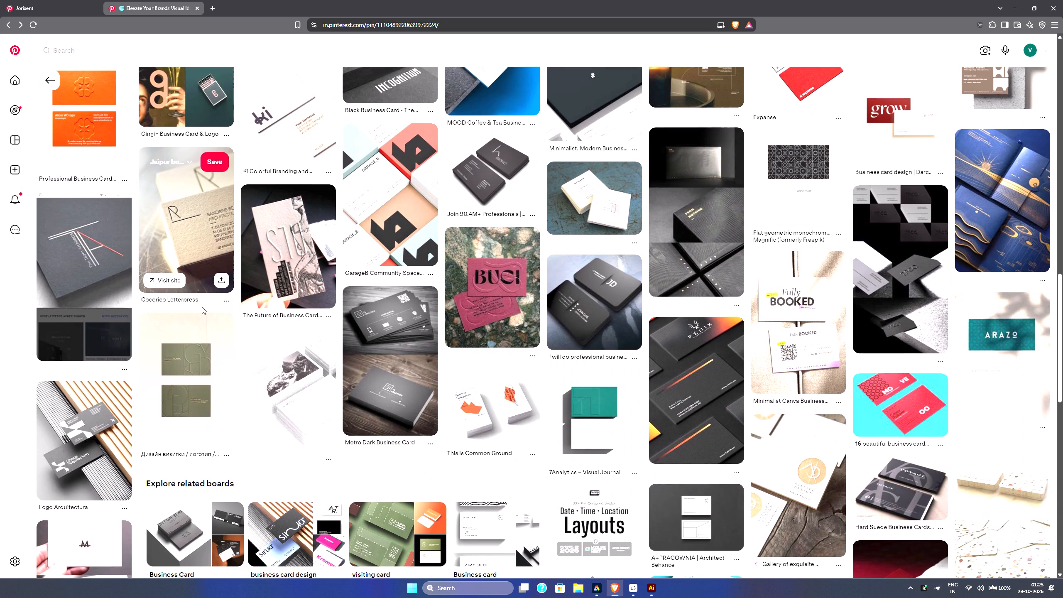
{"action": "scroll", "coordinate": [202, 307], "scroll_direction": "down", "scroll_amount": 1}
{"action": "left_click", "coordinate": [669, 379]}
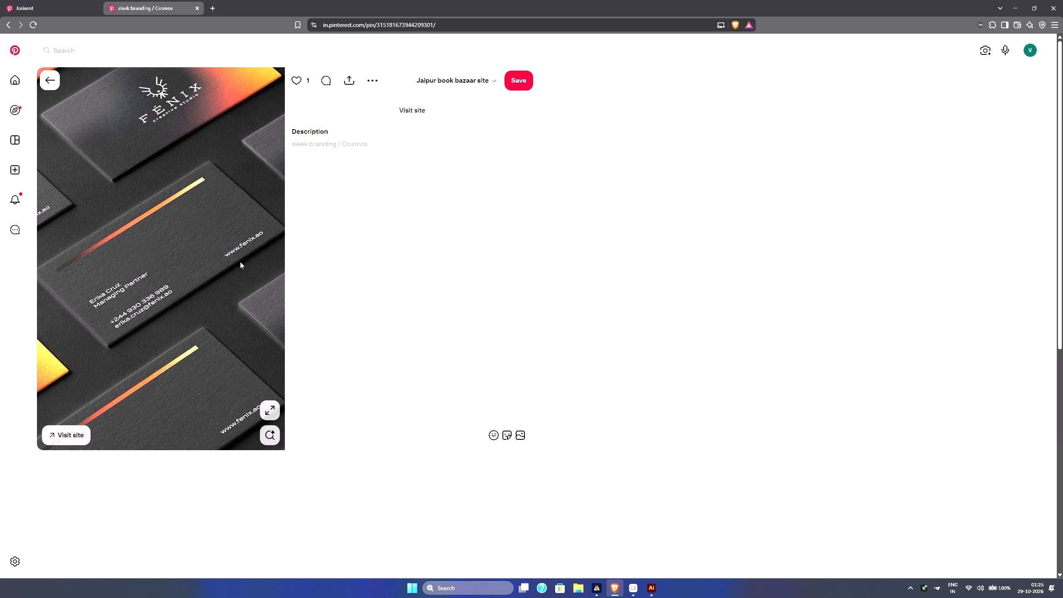
{"action": "scroll", "coordinate": [240, 262], "scroll_direction": "right", "scroll_amount": 9}
{"action": "scroll", "coordinate": [240, 262], "scroll_direction": "up", "scroll_amount": 10}
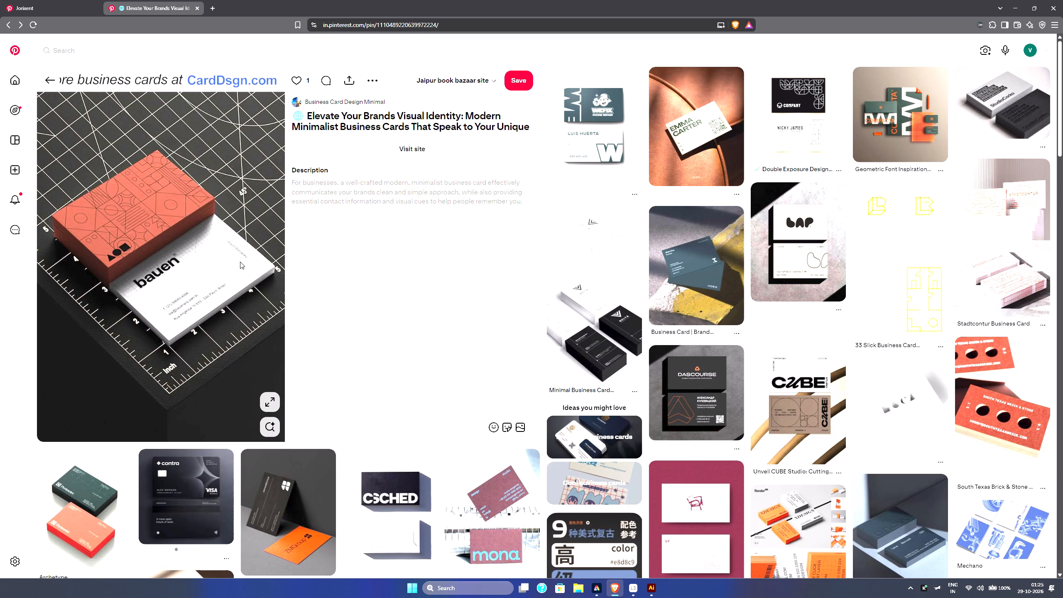
{"action": "scroll", "coordinate": [240, 262], "scroll_direction": "up", "scroll_amount": 6}
{"action": "scroll", "coordinate": [240, 262], "scroll_direction": "right", "scroll_amount": 8}
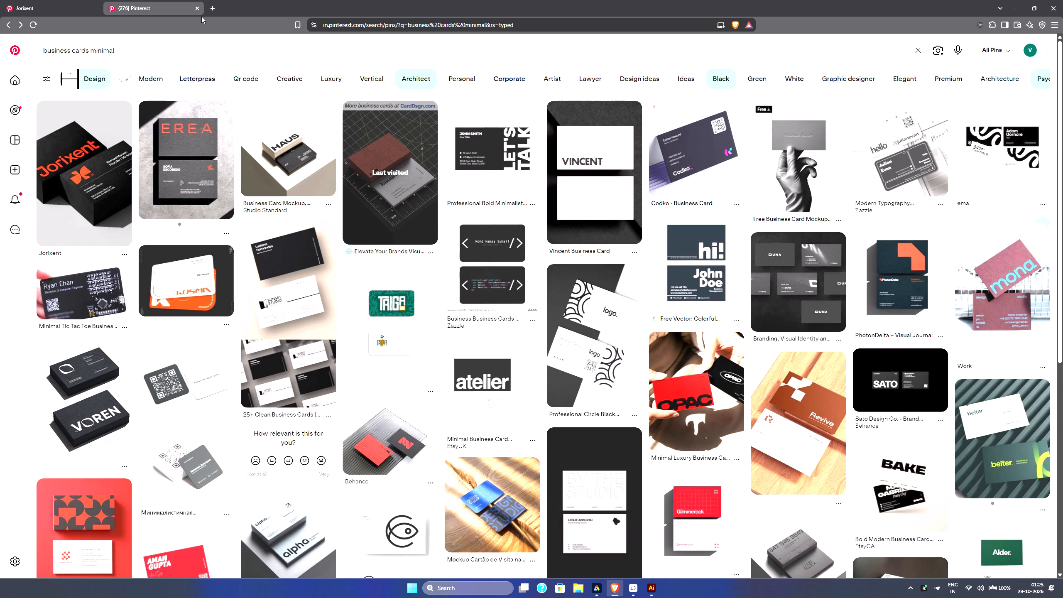
{"action": "left_click", "coordinate": [197, 6]}
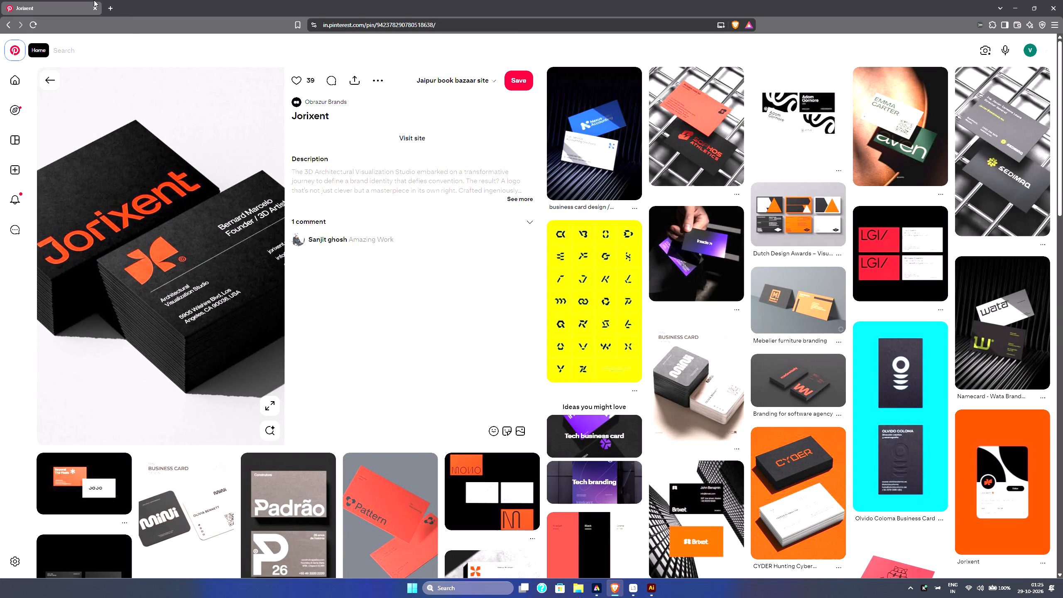
Search Google in a new tab for "dynamic qr code" and refine the search to "dynamic qr code free".
{"action": "left_click", "coordinate": [113, 9]}
{"action": "type", "text": "dynamic"}
{"action": "key", "text": "space"}
{"action": "key", "text": "Return"}
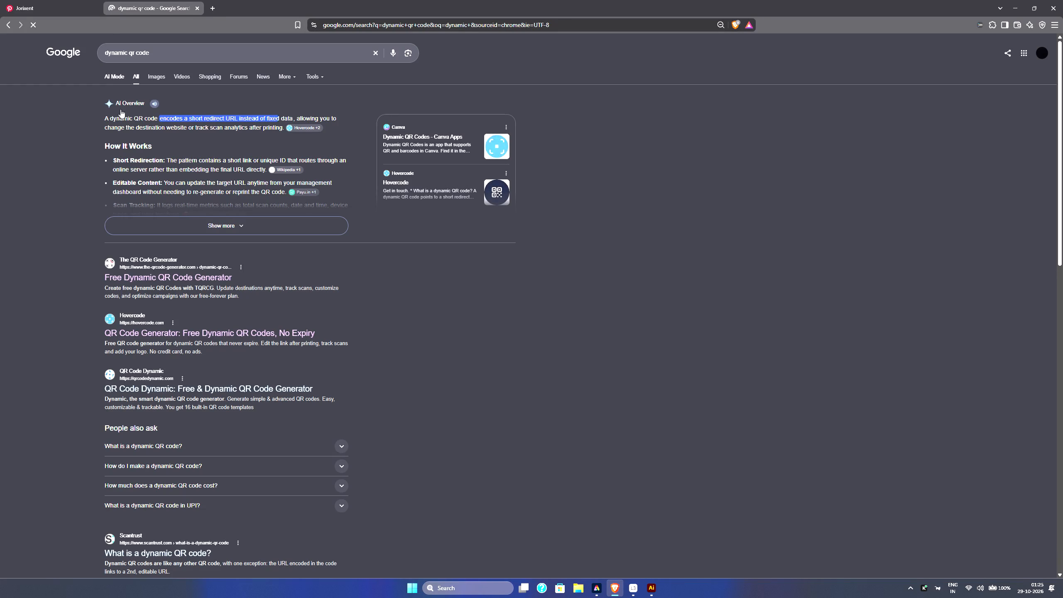
{"action": "left_click", "coordinate": [159, 53]}
{"action": "key", "text": "space"}
{"action": "left_click", "coordinate": [160, 75]}
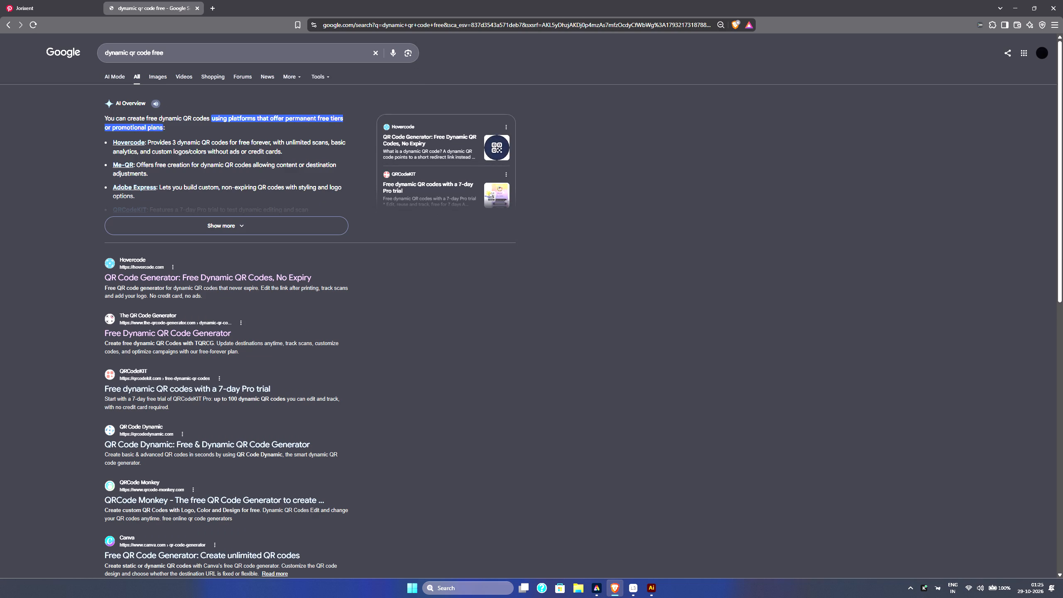
Open the Hovercode site in its own tab from the AI Overview of free dynamic QR code providers.
{"action": "left_click", "coordinate": [123, 140]}
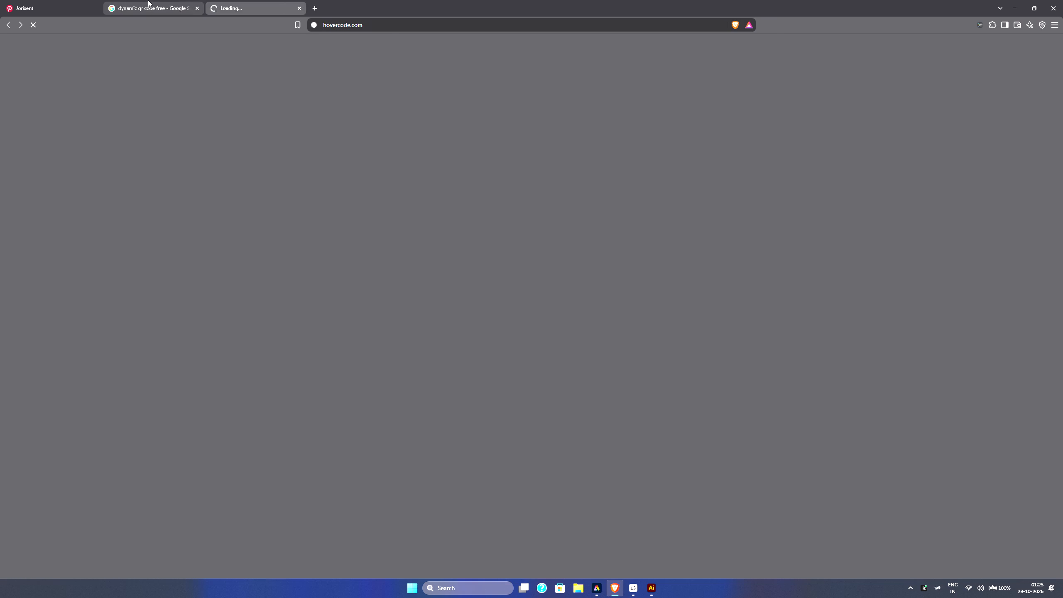
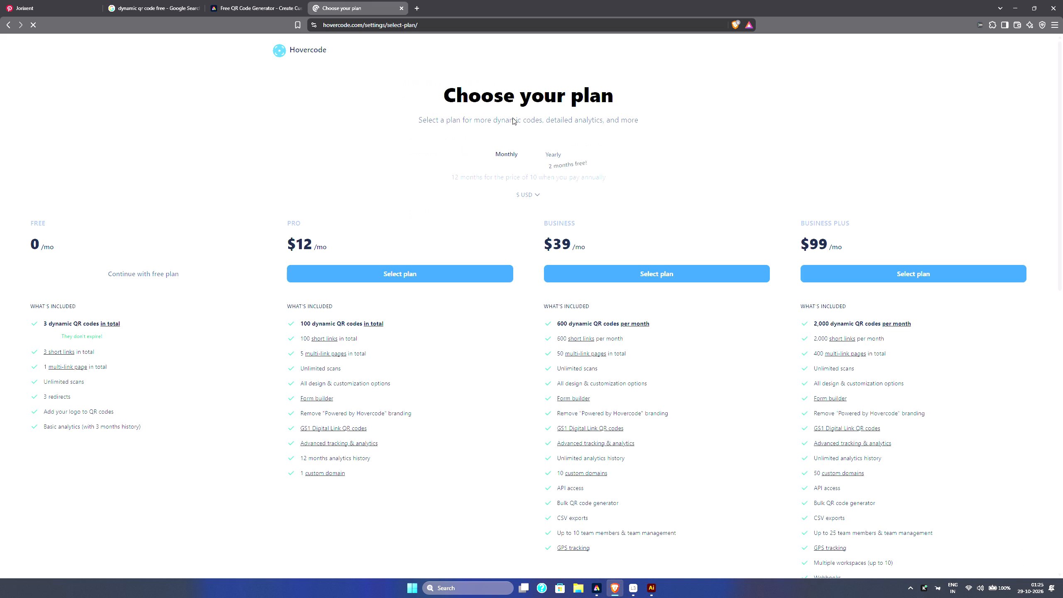
Continue with Hovercode's free plan and go to the link entry for a QR code.
{"action": "left_click", "coordinate": [199, 277]}
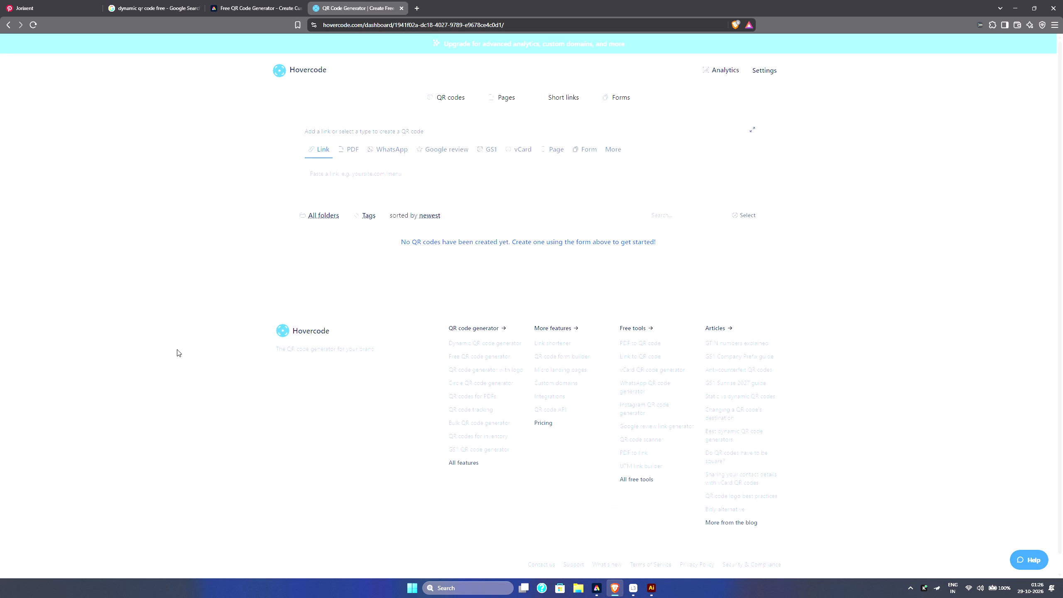
{"action": "left_click", "coordinate": [360, 174]}
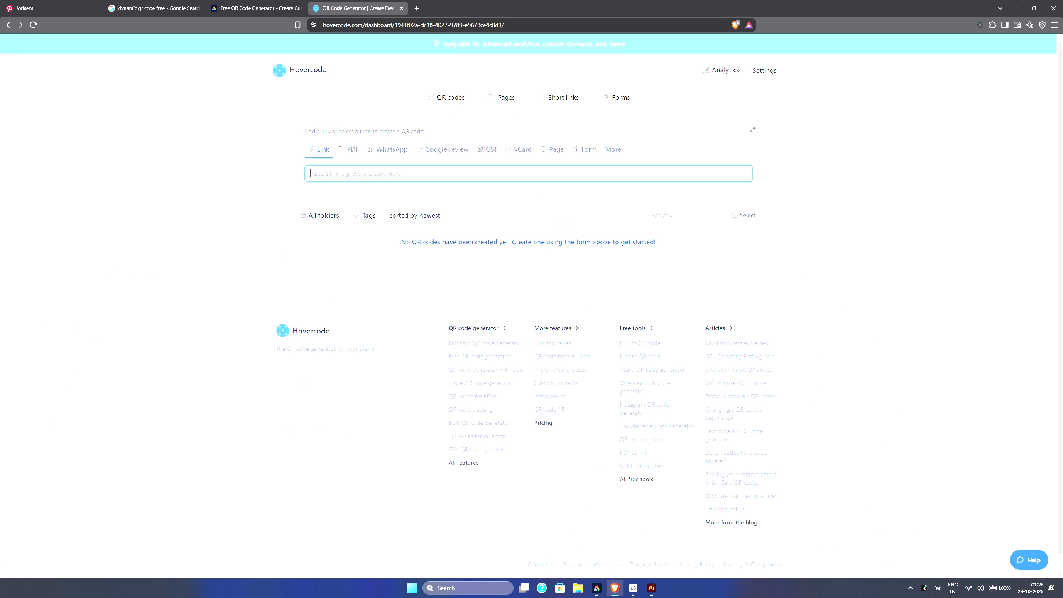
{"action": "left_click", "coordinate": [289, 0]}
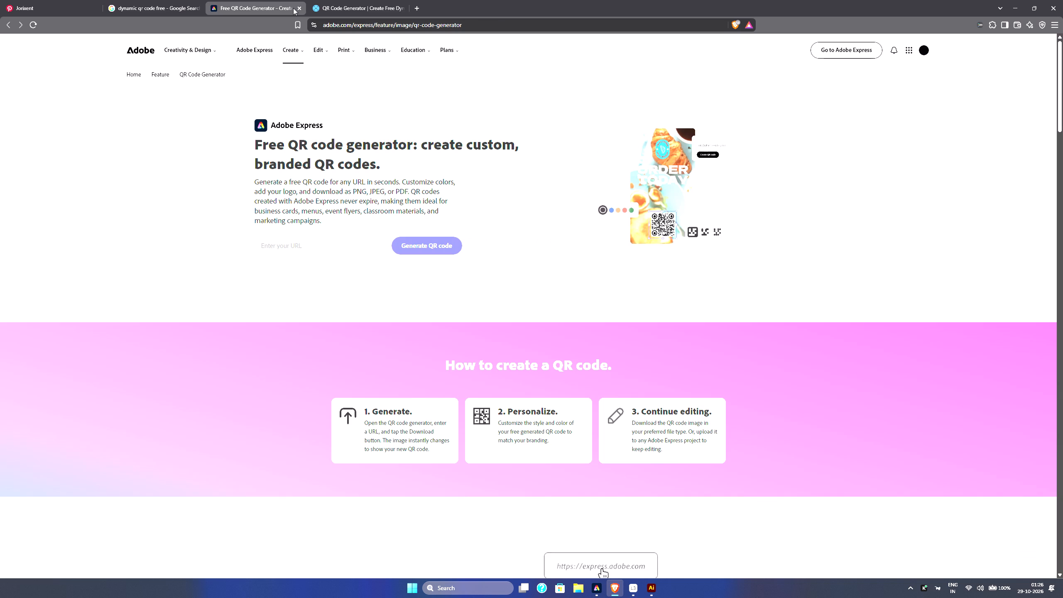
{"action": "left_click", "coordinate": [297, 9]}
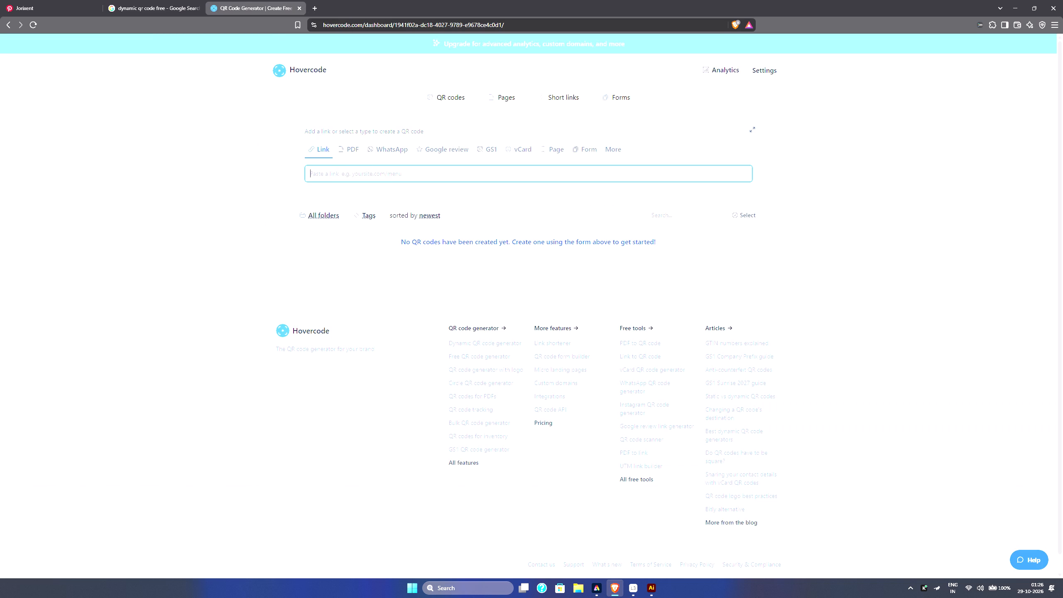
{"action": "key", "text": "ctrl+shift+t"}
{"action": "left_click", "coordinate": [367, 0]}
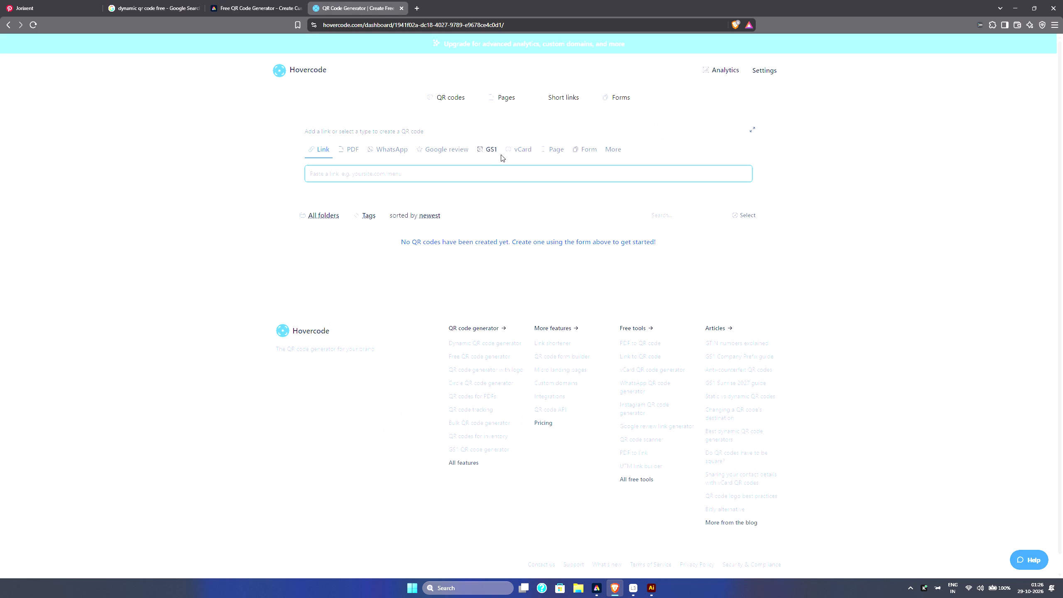
Choose the vCard QR code type in Hovercode and examine which details its form asks for.
{"action": "left_click", "coordinate": [504, 153]}
{"action": "left_click", "coordinate": [384, 196]}
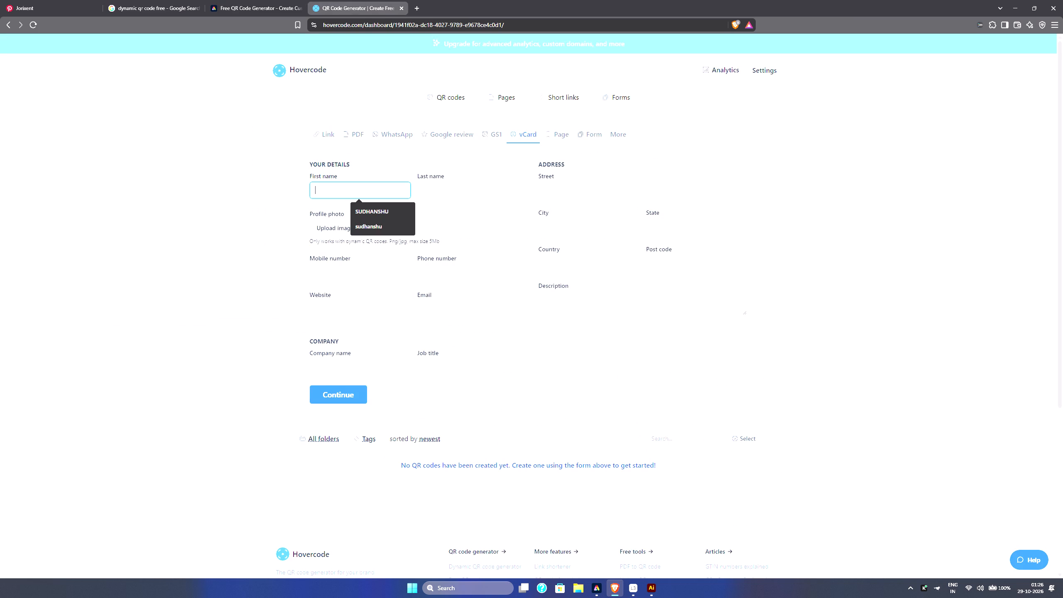
{"action": "left_click", "coordinate": [454, 237]}
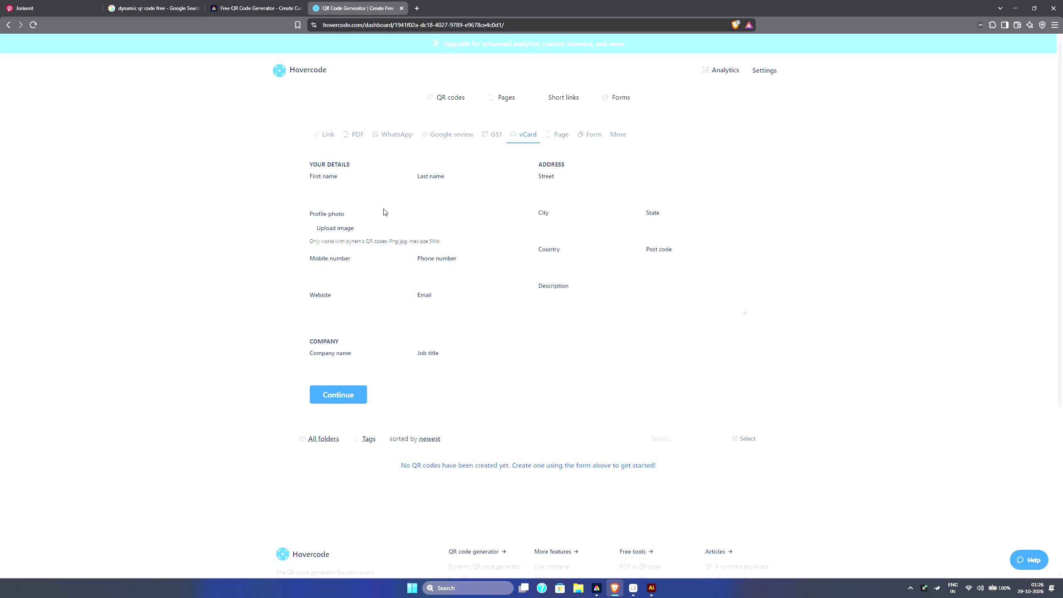
{"action": "scroll", "coordinate": [383, 208], "scroll_direction": "down", "scroll_amount": 2}
{"action": "scroll", "coordinate": [383, 208], "scroll_direction": "up", "scroll_amount": 1}
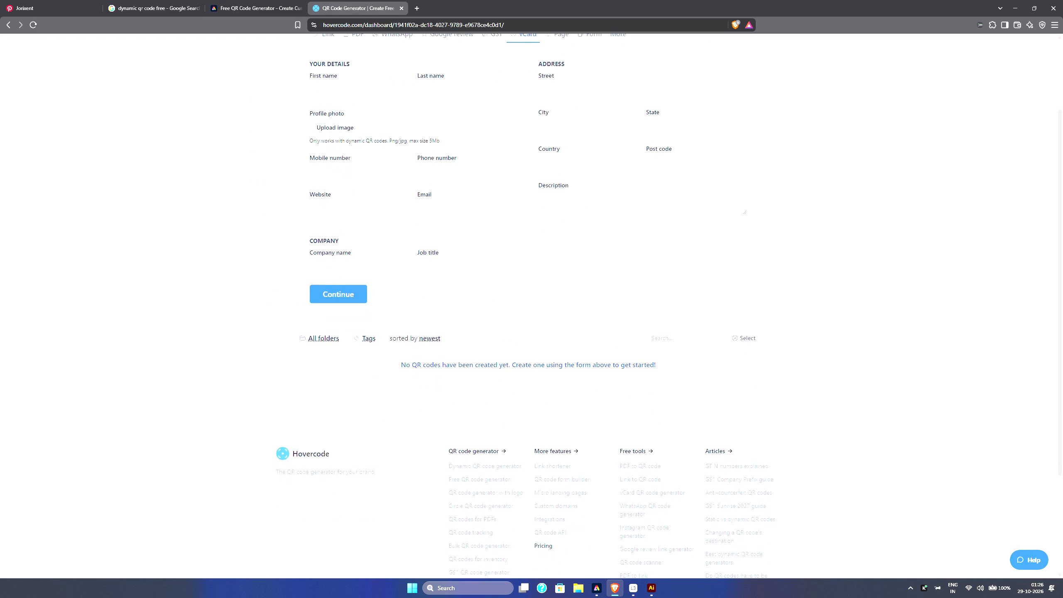
{"action": "scroll", "coordinate": [383, 208], "scroll_direction": "up", "scroll_amount": 4}
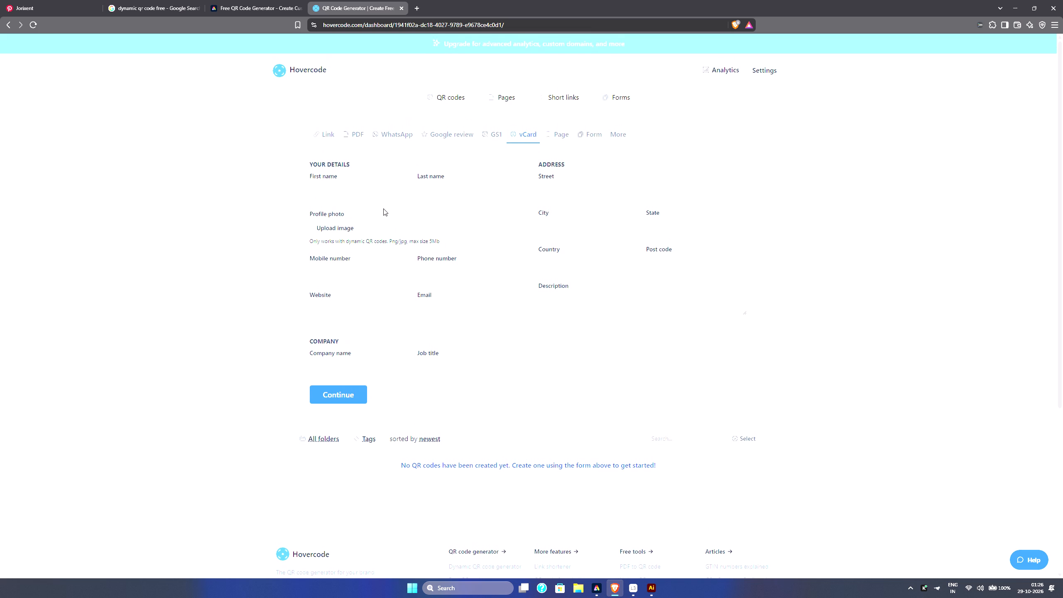
Review the Adobe Express free QR code generator page's headline and close that tab.
{"action": "left_click", "coordinate": [235, 0]}
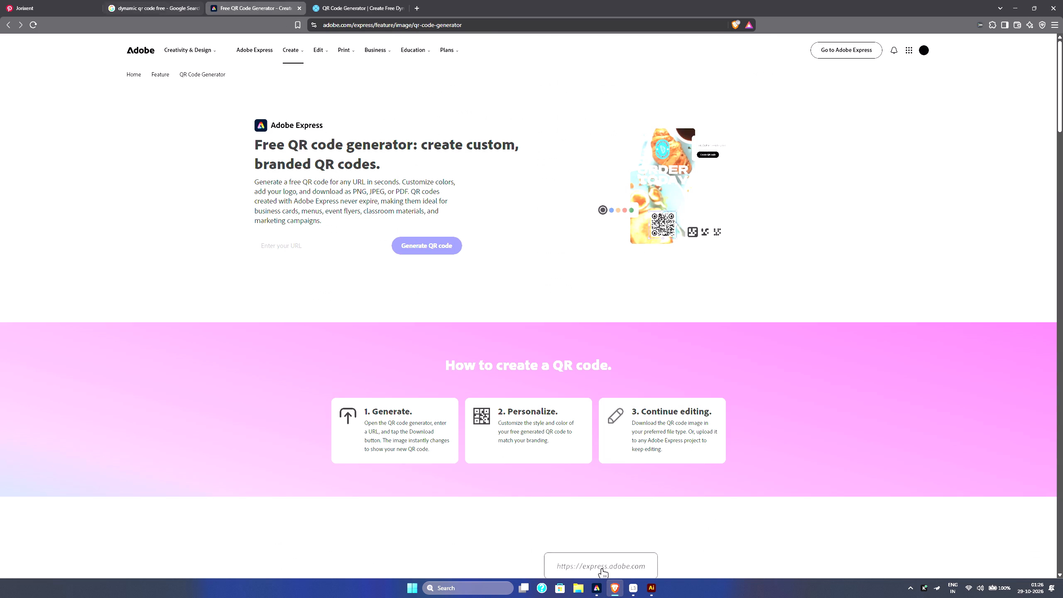
{"action": "left_click", "coordinate": [282, 154]}
{"action": "left_click_drag", "start_coordinate": [282, 154], "coordinate": [318, 167]}
{"action": "double_click", "coordinate": [318, 167]}
{"action": "left_click_drag", "start_coordinate": [318, 167], "coordinate": [321, 150]}
{"action": "double_click", "coordinate": [321, 150]}
{"action": "left_click_drag", "start_coordinate": [321, 150], "coordinate": [340, 164]}
{"action": "left_click", "coordinate": [340, 164]}
{"action": "left_click", "coordinate": [299, 9]}
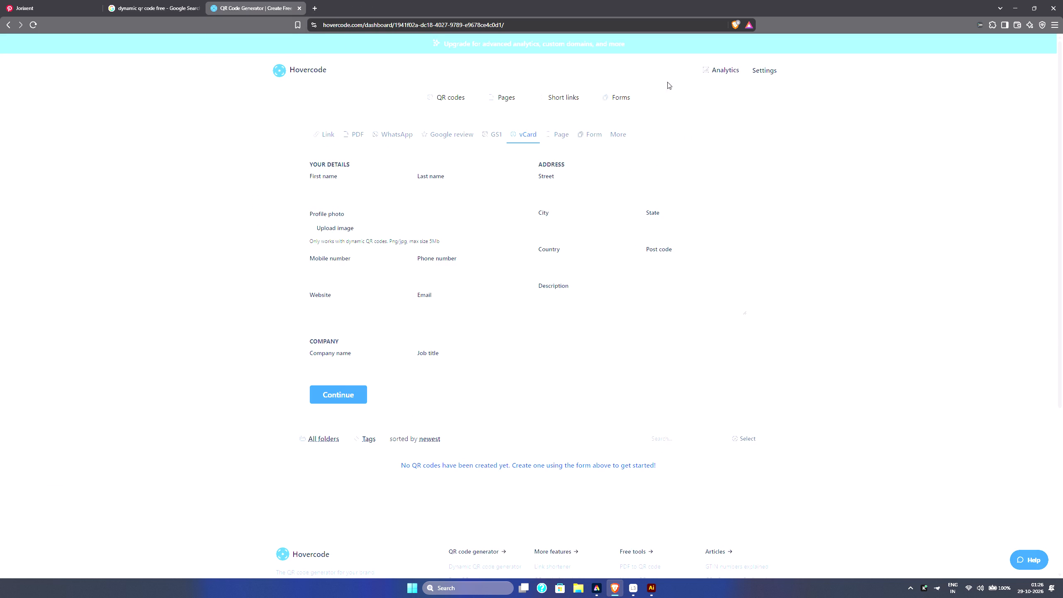
{"action": "left_click", "coordinate": [726, 71]}
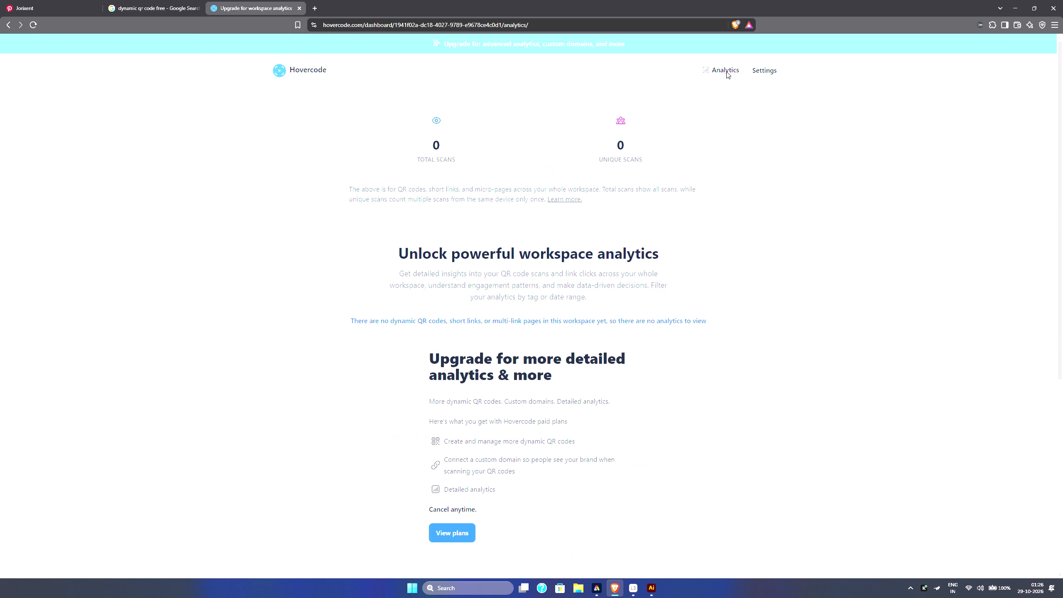
{"action": "scroll", "coordinate": [560, 223], "scroll_direction": "down", "scroll_amount": 3}
{"action": "scroll", "coordinate": [560, 223], "scroll_direction": "up", "scroll_amount": 7}
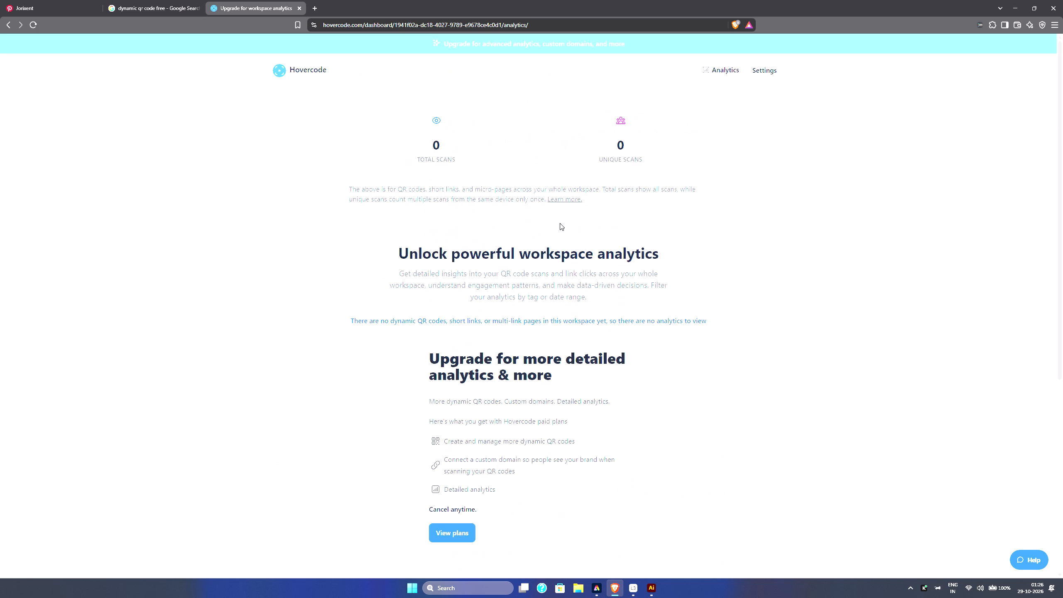
{"action": "scroll", "coordinate": [560, 223], "scroll_direction": "right", "scroll_amount": 9}
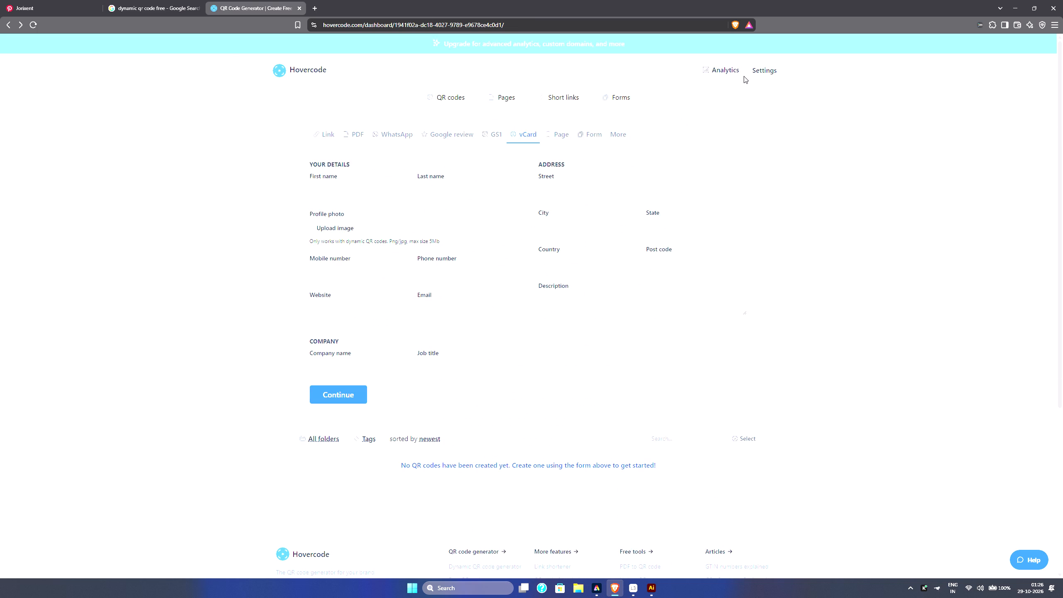
{"action": "left_click", "coordinate": [763, 69]}
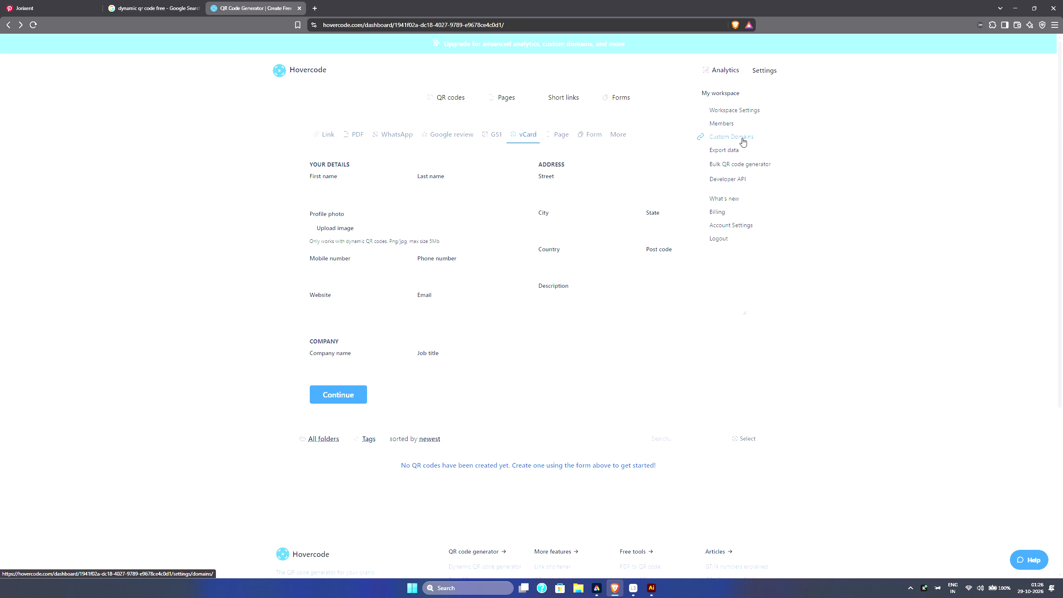
Look over Hovercode's bulk QR code generator page and return to the main dashboard.
{"action": "left_click", "coordinate": [745, 163]}
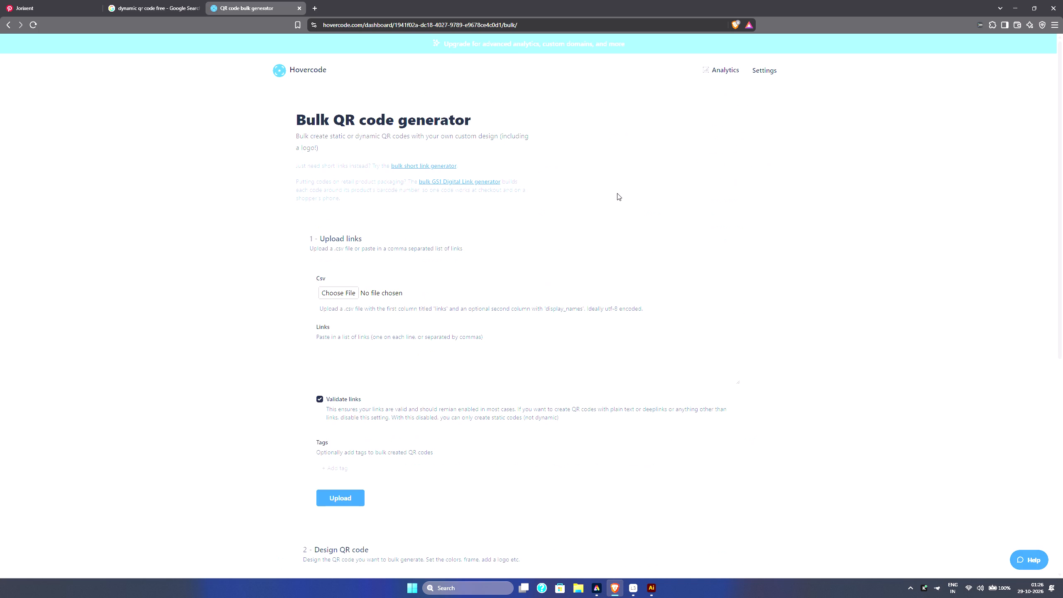
{"action": "scroll", "coordinate": [617, 193], "scroll_direction": "down", "scroll_amount": 4}
{"action": "scroll", "coordinate": [617, 193], "scroll_direction": "up", "scroll_amount": 1}
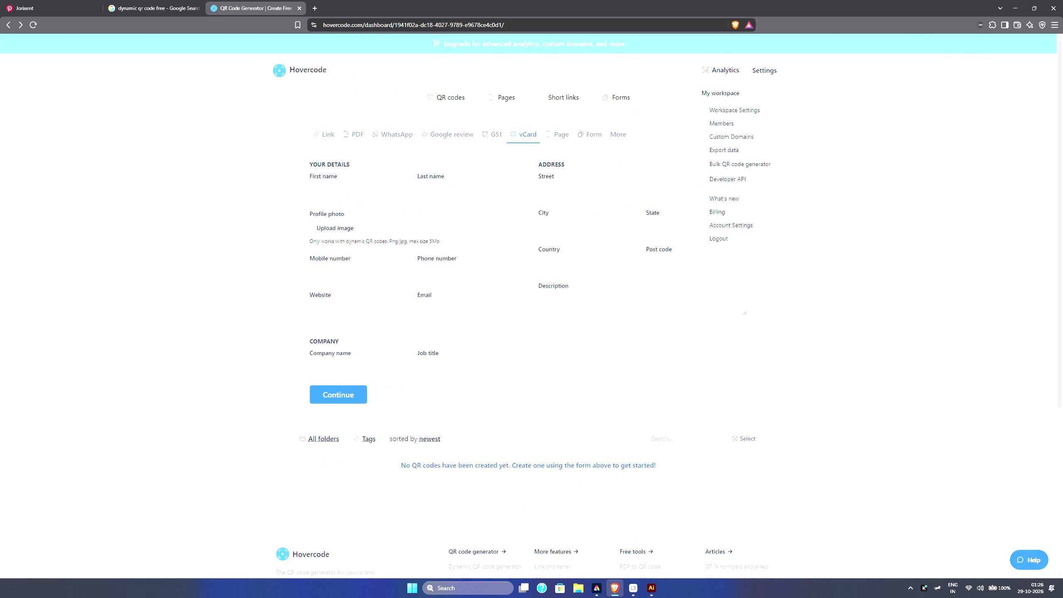
{"action": "scroll", "coordinate": [617, 193], "scroll_direction": "up", "scroll_amount": 1}
{"action": "left_click", "coordinate": [276, 69]}
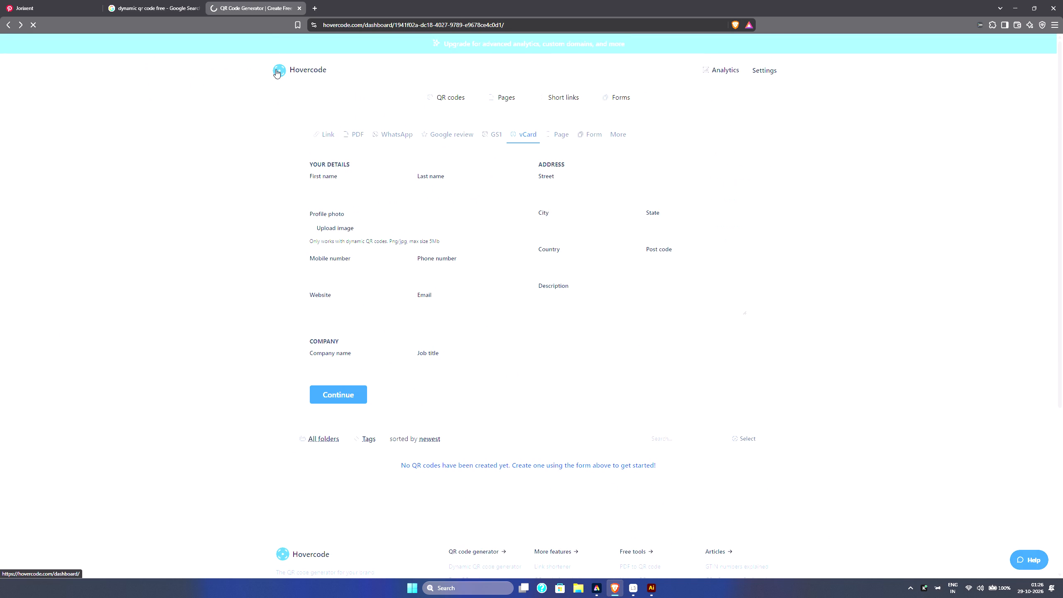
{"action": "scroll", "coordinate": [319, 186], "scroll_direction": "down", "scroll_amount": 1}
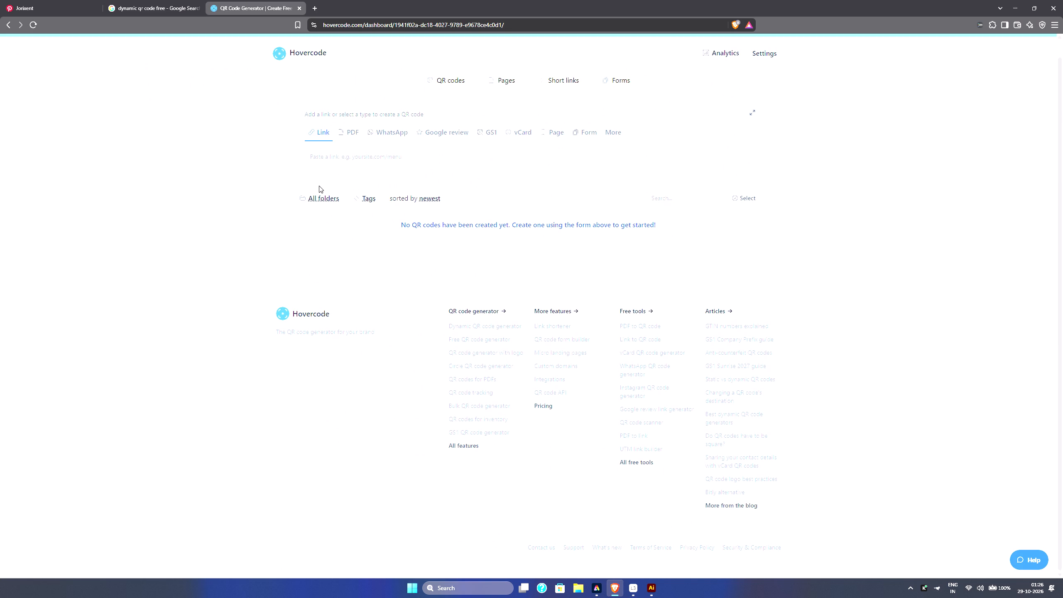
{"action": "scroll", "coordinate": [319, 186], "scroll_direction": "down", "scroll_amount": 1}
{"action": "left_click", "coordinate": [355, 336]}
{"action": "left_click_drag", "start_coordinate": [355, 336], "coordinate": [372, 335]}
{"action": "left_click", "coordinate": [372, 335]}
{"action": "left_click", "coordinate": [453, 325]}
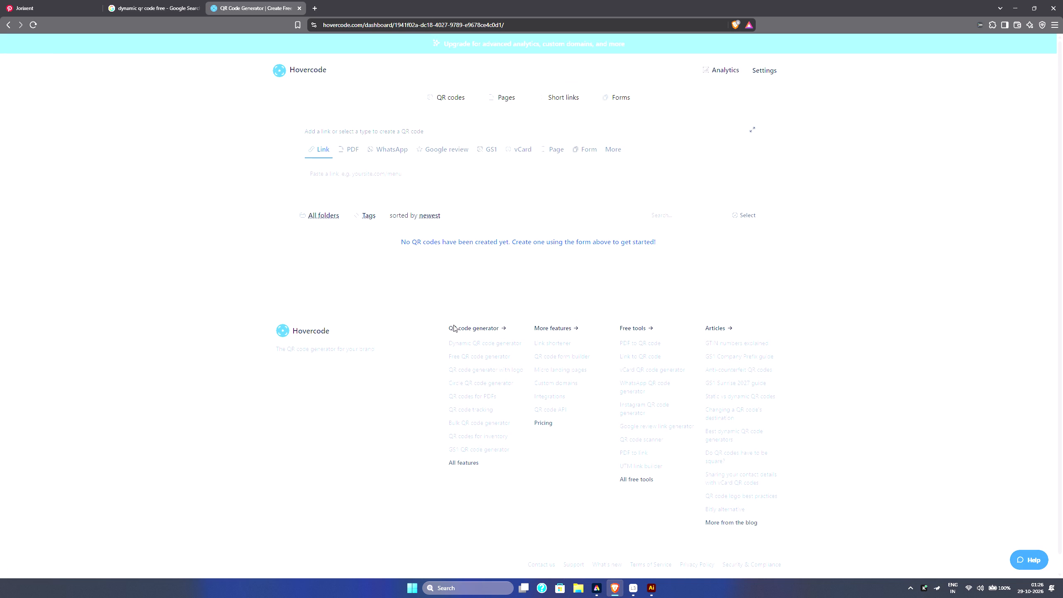
Examine what the WhatsApp, Google review and PDF QR code types ask for on the Hovercode dashboard.
{"action": "left_click", "coordinate": [448, 180]}
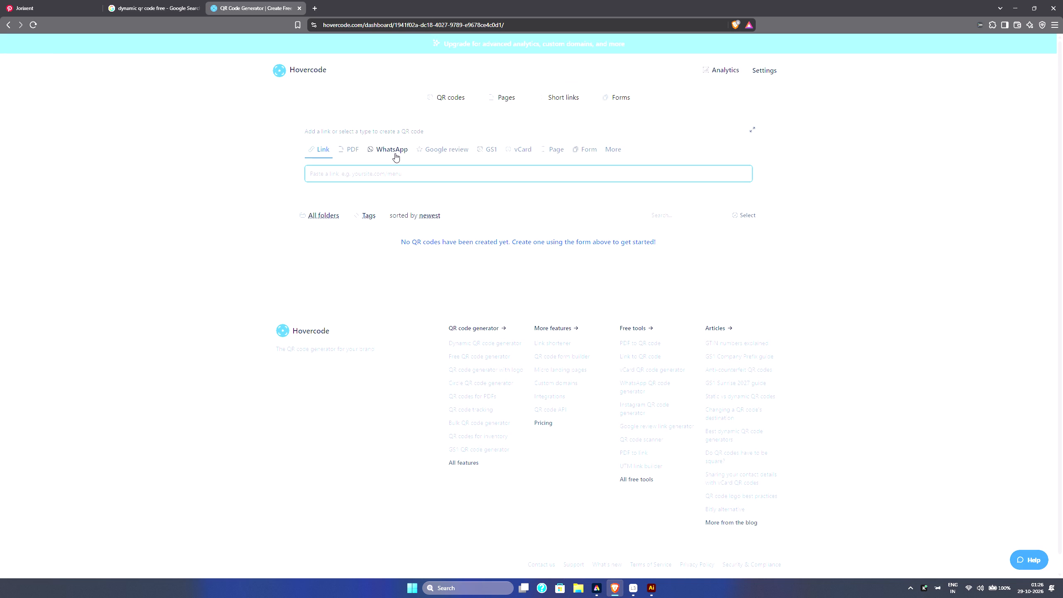
{"action": "left_click", "coordinate": [395, 153]}
{"action": "left_click", "coordinate": [430, 154]}
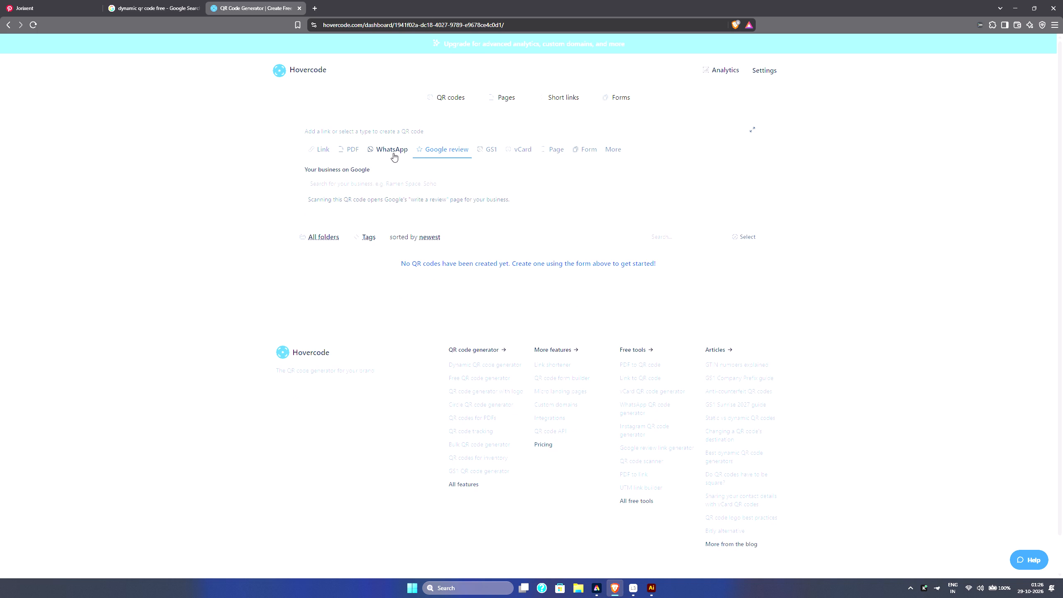
{"action": "left_click", "coordinate": [393, 153]}
{"action": "left_click", "coordinate": [366, 152]}
{"action": "left_click", "coordinate": [358, 149]}
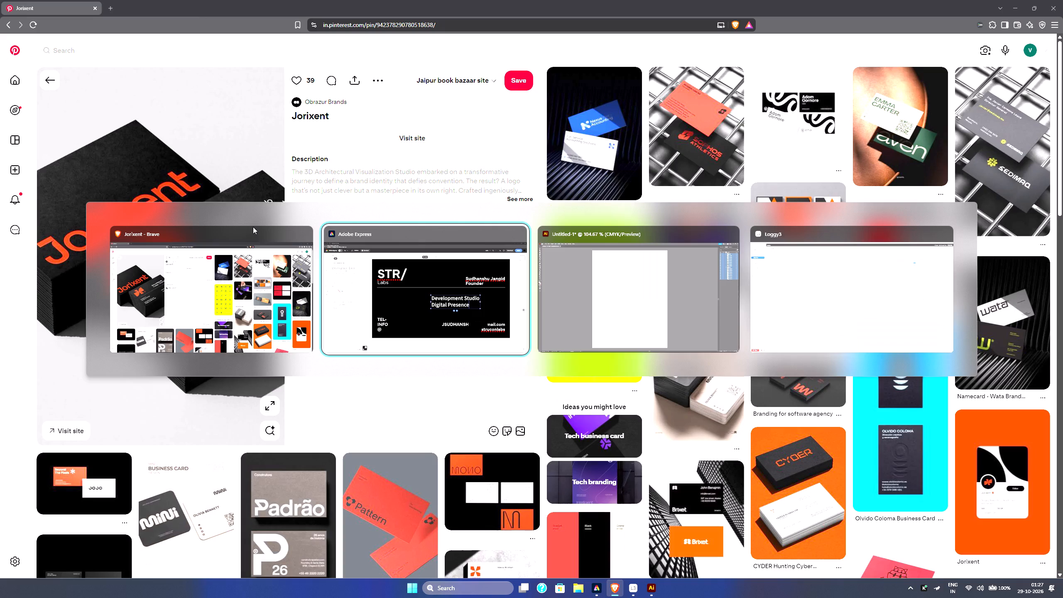
Switch to Adobe Express and delete the "Development Studio Digital Presence" text from the black card side.
{"action": "left_click", "coordinate": [688, 331]}
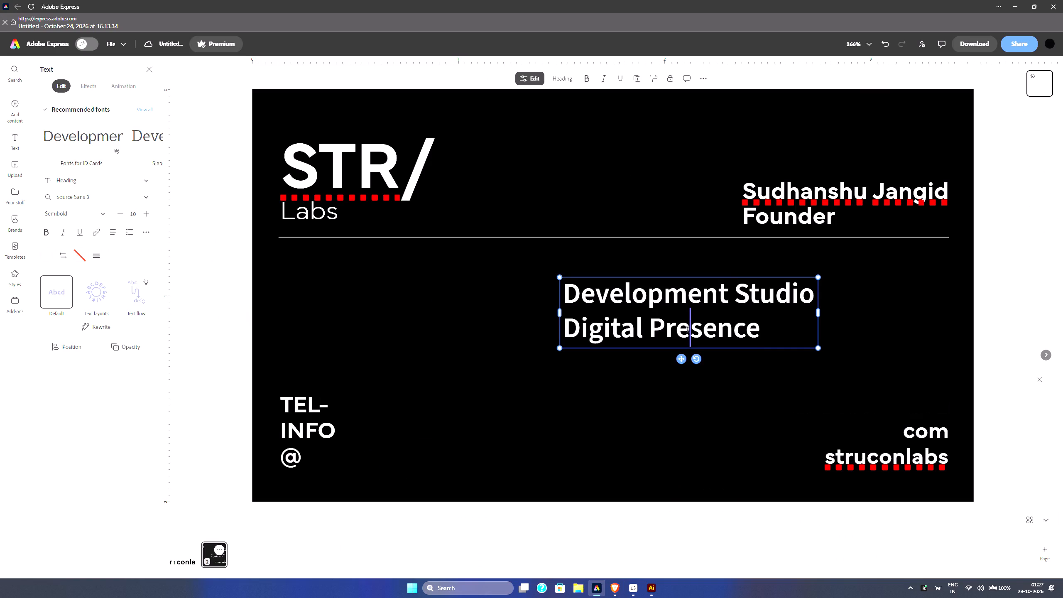
{"action": "left_click", "coordinate": [853, 326]}
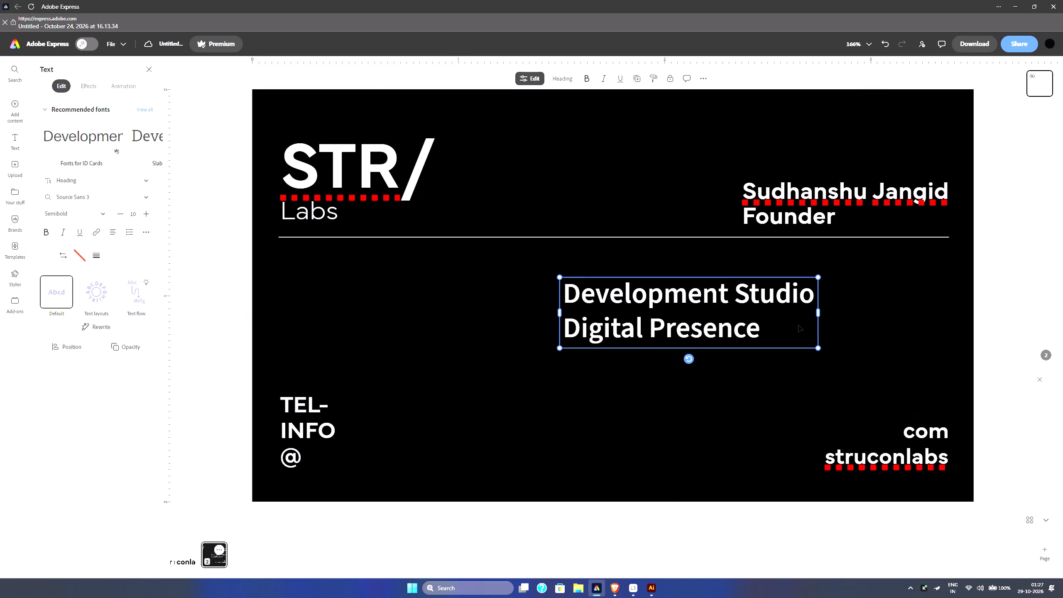
{"action": "key", "text": "Delete"}
{"action": "left_click", "coordinate": [723, 323]}
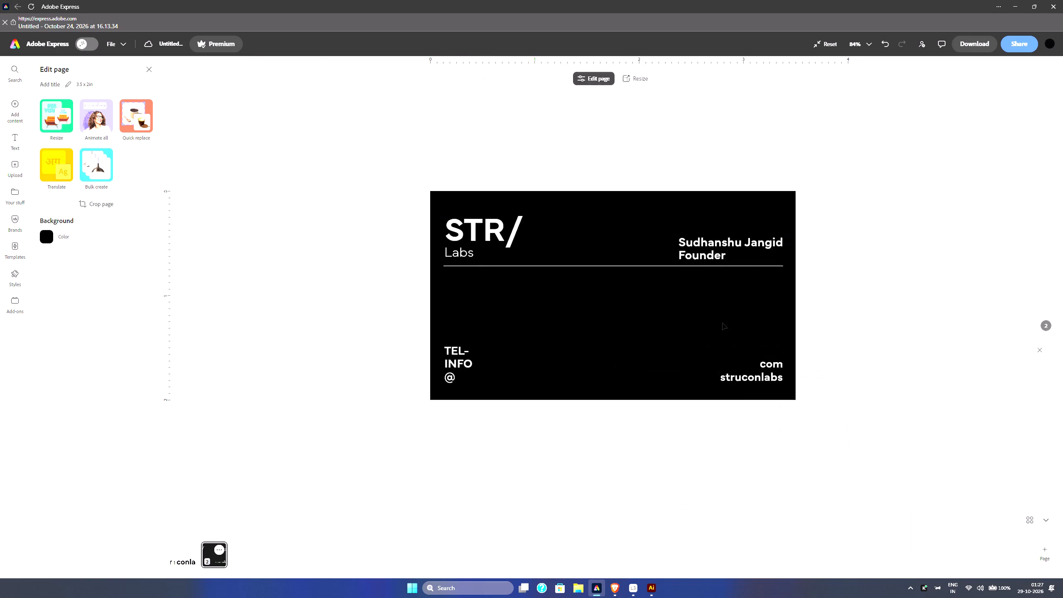
Download all pages of the business card as a PDF Print file in CMYK.
{"action": "left_click", "coordinate": [963, 51]}
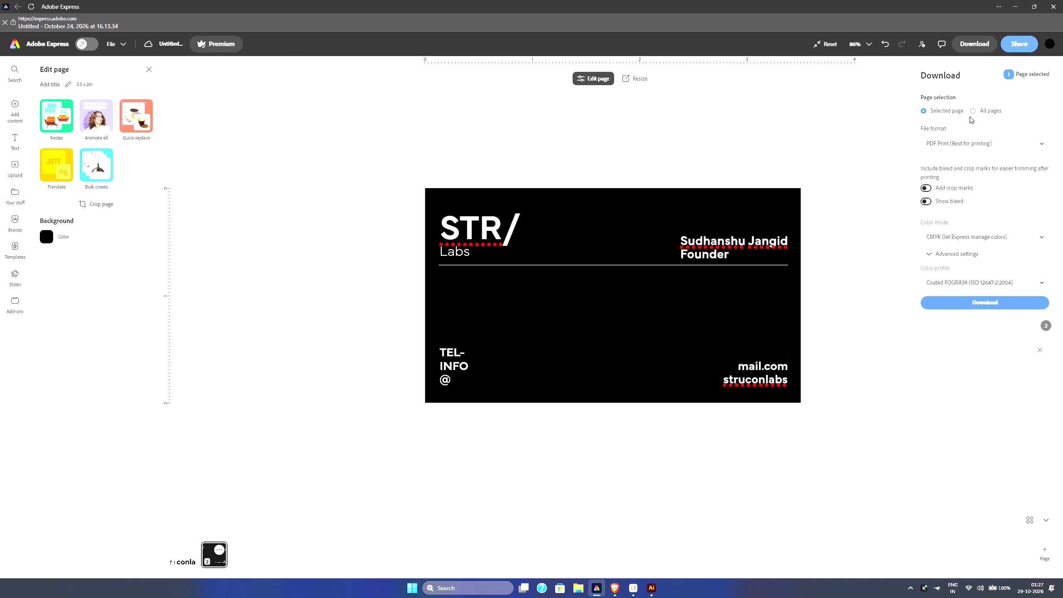
{"action": "left_click", "coordinate": [973, 114]}
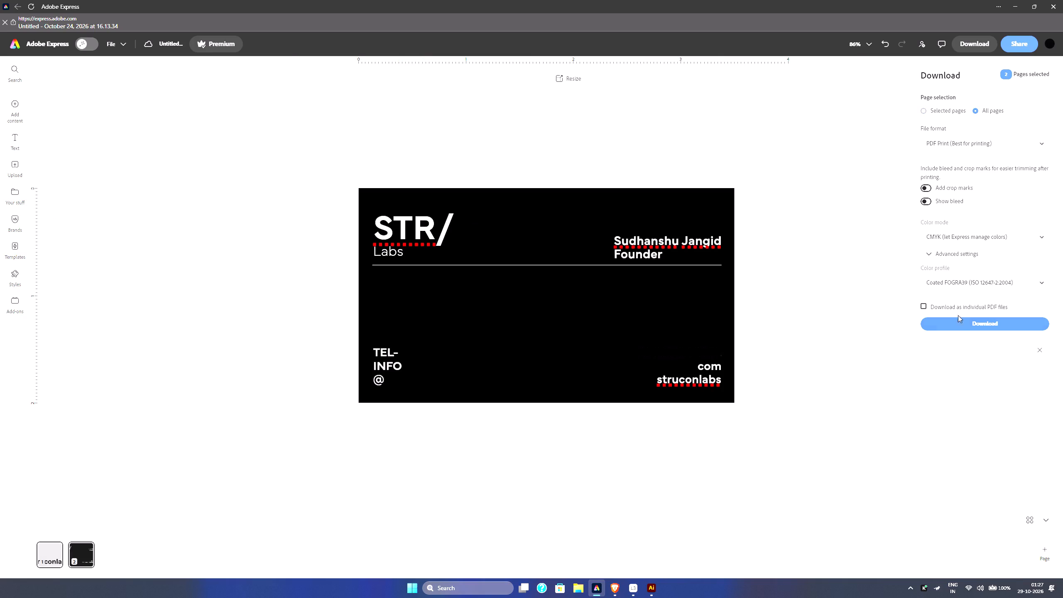
{"action": "left_click", "coordinate": [958, 319]}
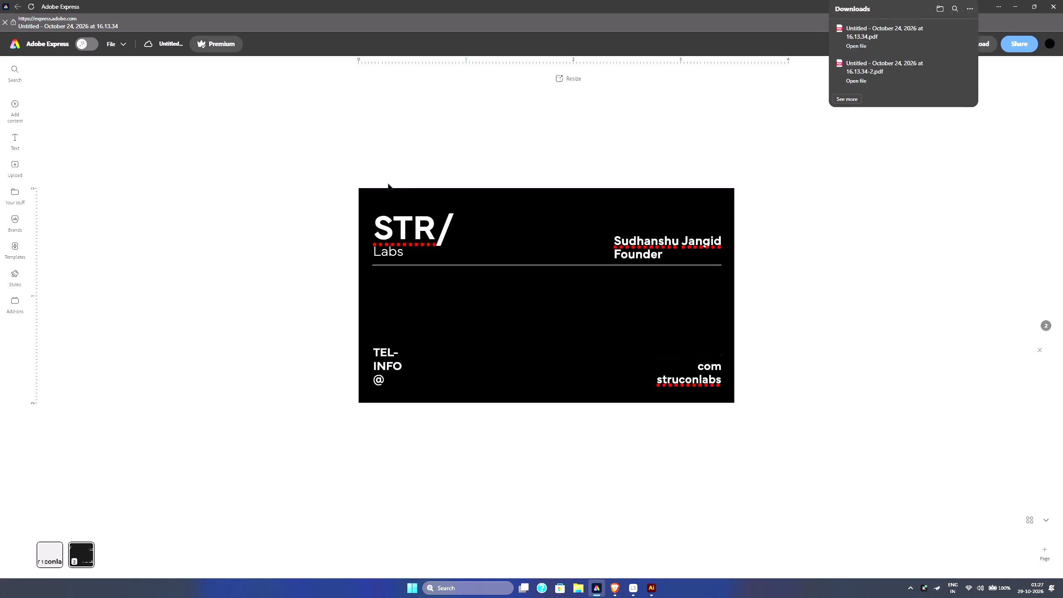
Open the newly downloaded PDF from the Downloads folder, examine both card sides at different sizes, and close it.
{"action": "left_click", "coordinate": [960, 48]}
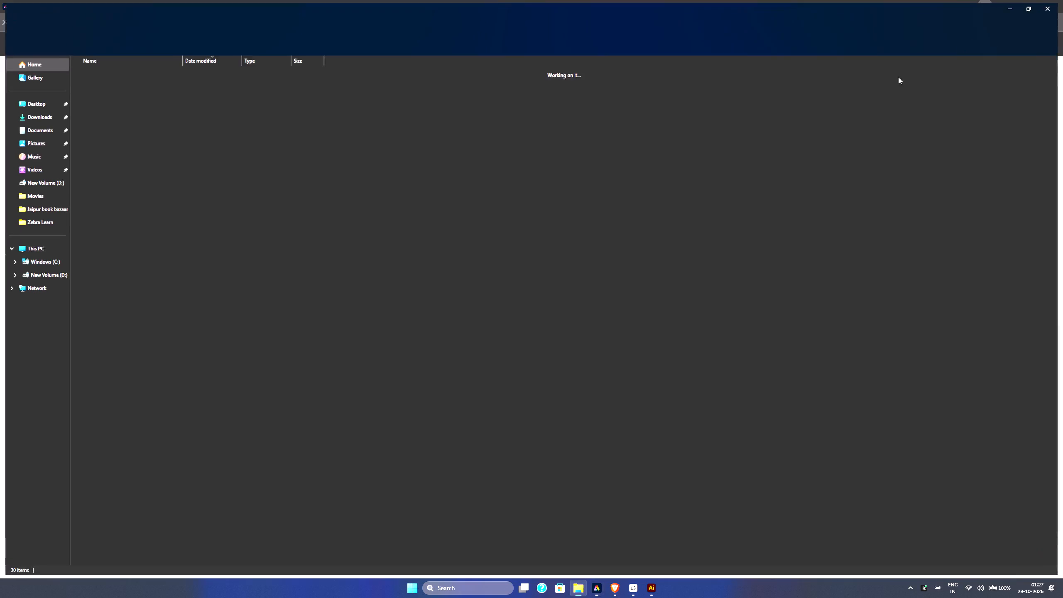
{"action": "key", "text": "Return"}
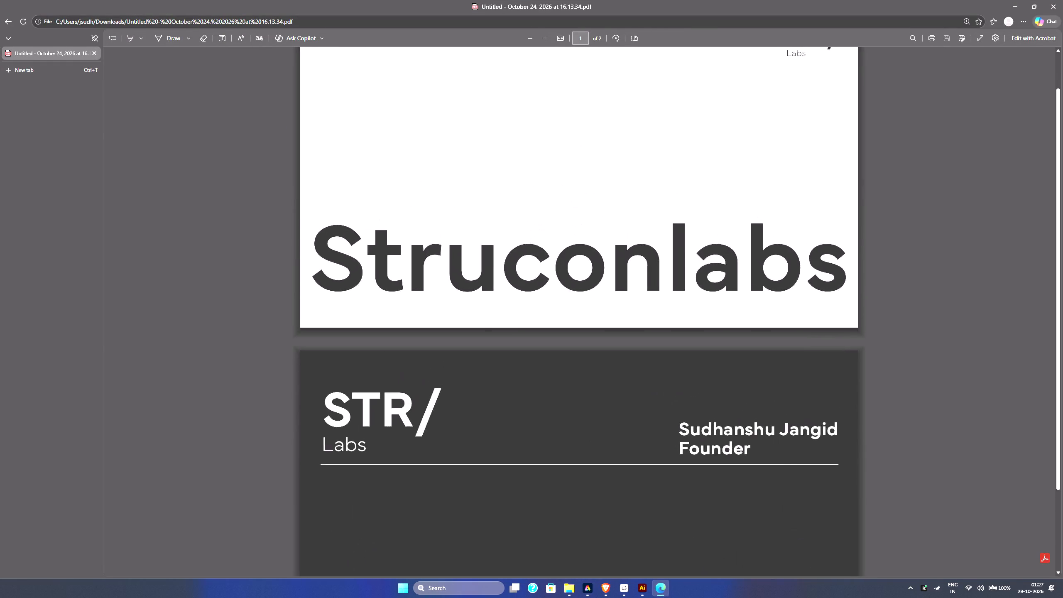
{"action": "scroll", "coordinate": [641, 108], "scroll_direction": "down", "scroll_amount": 4}
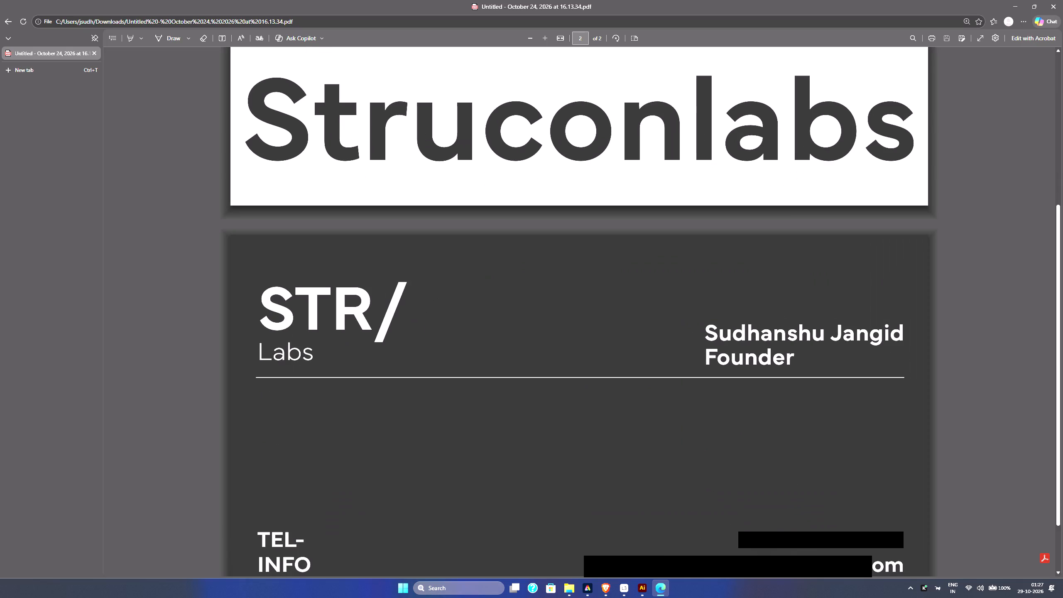
{"action": "left_click_drag", "start_coordinate": [381, 294], "coordinate": [391, 343]}
{"action": "left_click", "coordinate": [391, 343]}
{"action": "left_click_drag", "start_coordinate": [391, 343], "coordinate": [322, 295]}
{"action": "left_click", "coordinate": [322, 295]}
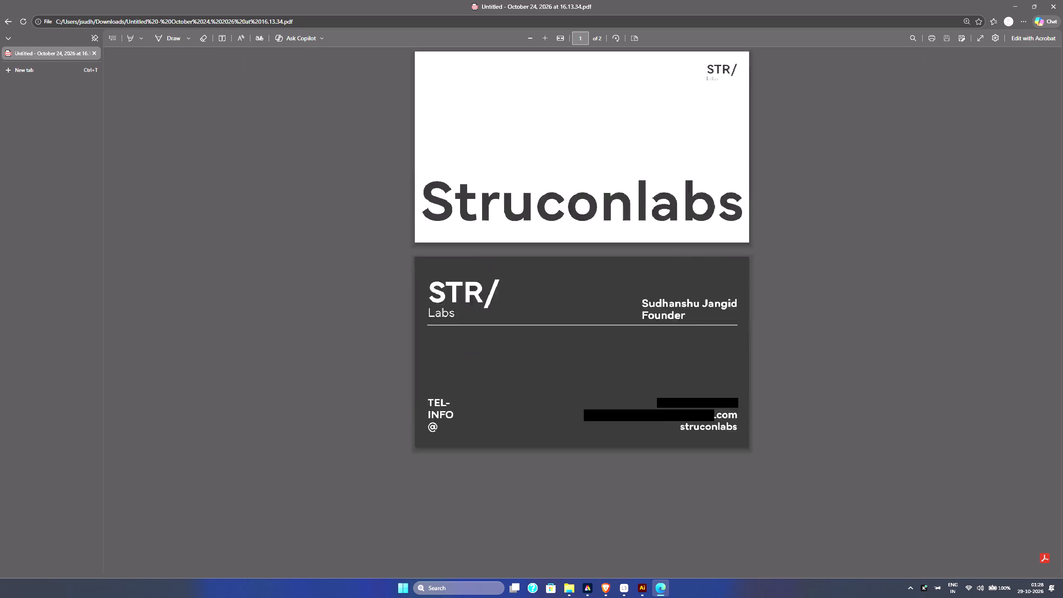
{"action": "scroll", "coordinate": [794, 134], "scroll_direction": "up", "scroll_amount": 4}
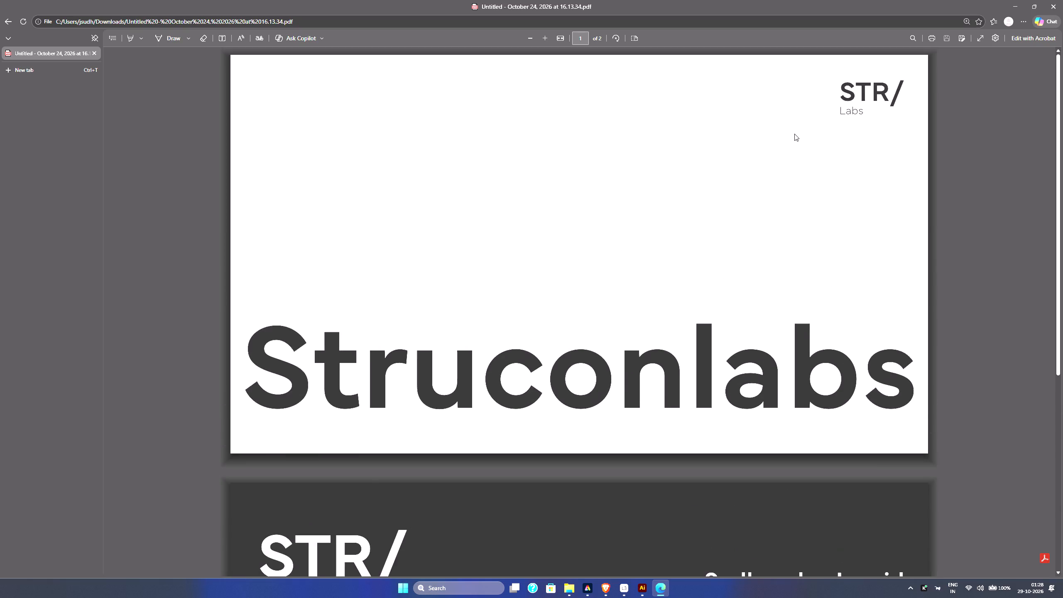
{"action": "scroll", "coordinate": [794, 134], "scroll_direction": "up", "scroll_amount": 2}
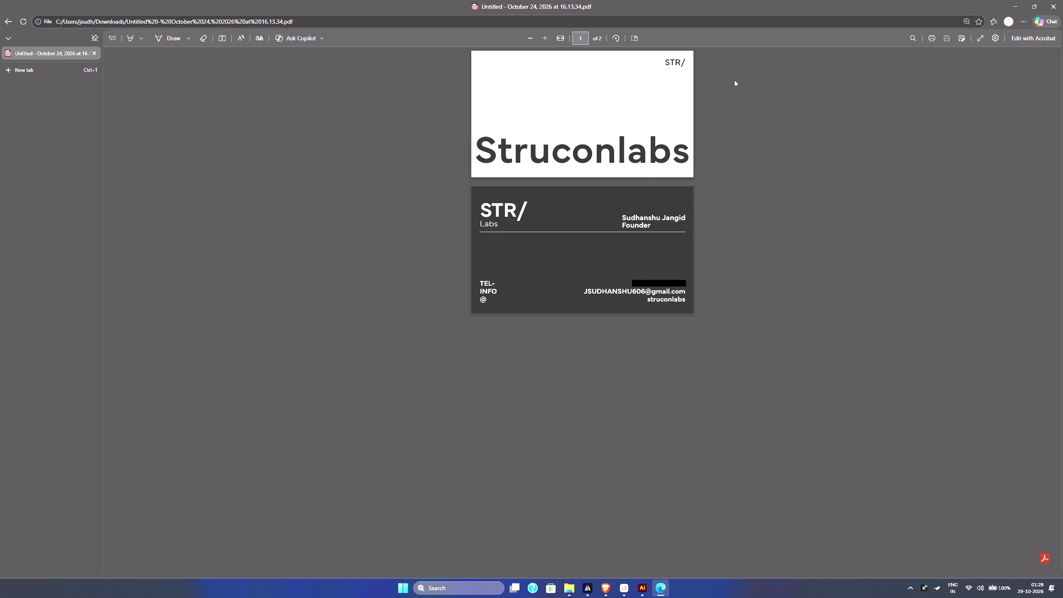
{"action": "scroll", "coordinate": [686, 61], "scroll_direction": "up", "scroll_amount": 3}
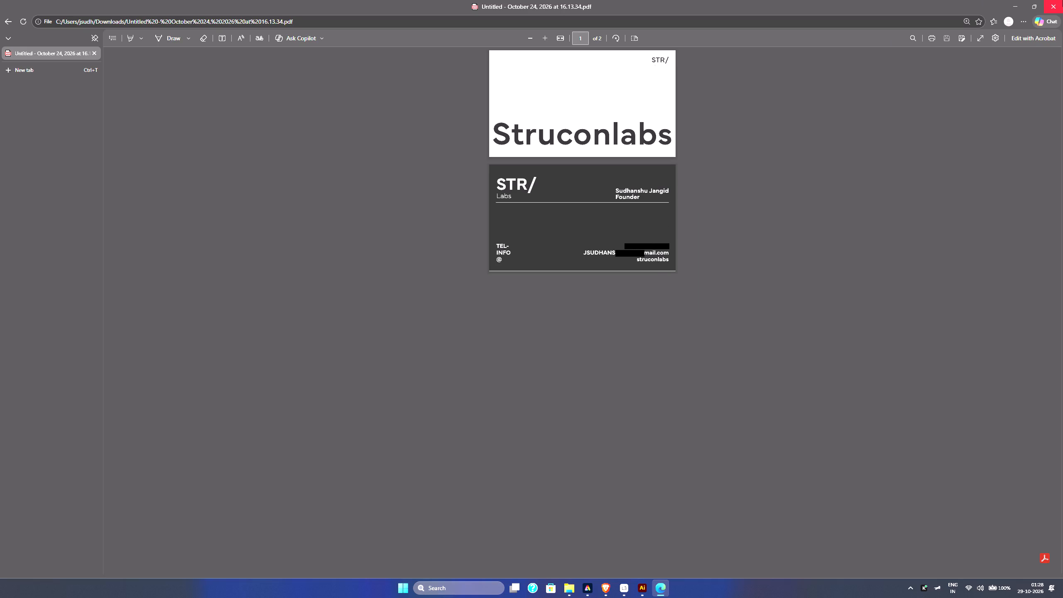
{"action": "left_click", "coordinate": [811, 216]}
{"action": "left_click", "coordinate": [661, 262]}
{"action": "left_click", "coordinate": [1062, 0]}
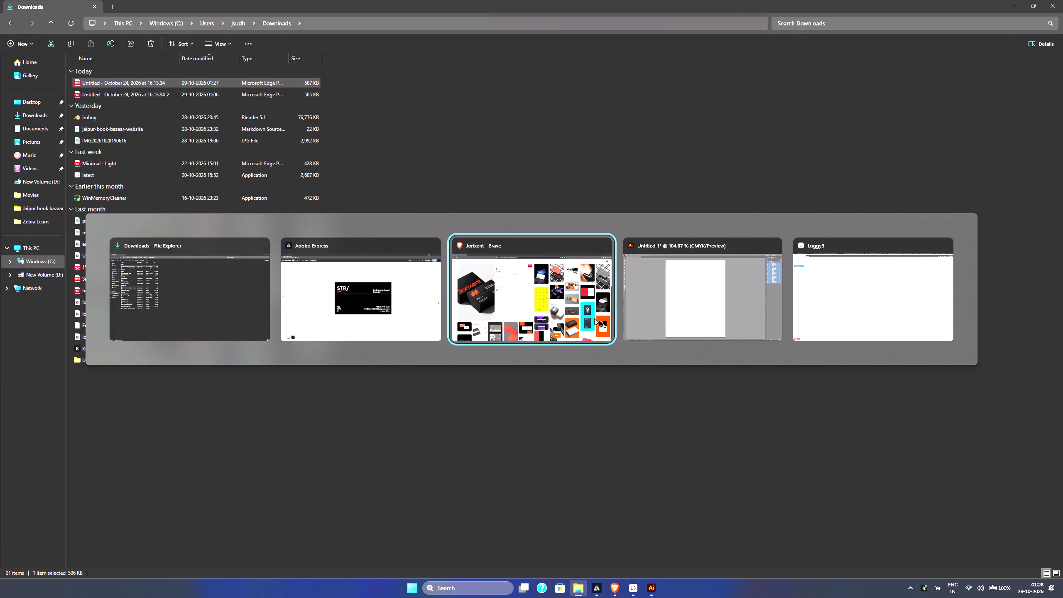
Minimise Adobe Express, reopen the downloaded card PDF from the Downloads folder and examine the dark side up close.
{"action": "left_click", "coordinate": [643, 532]}
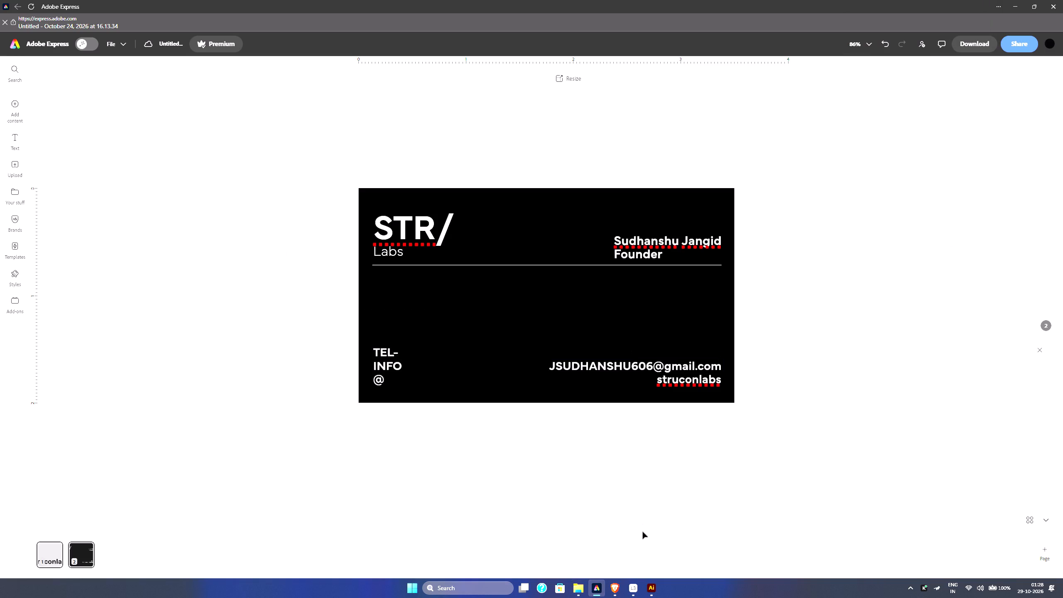
{"action": "left_click", "coordinate": [1012, 6]}
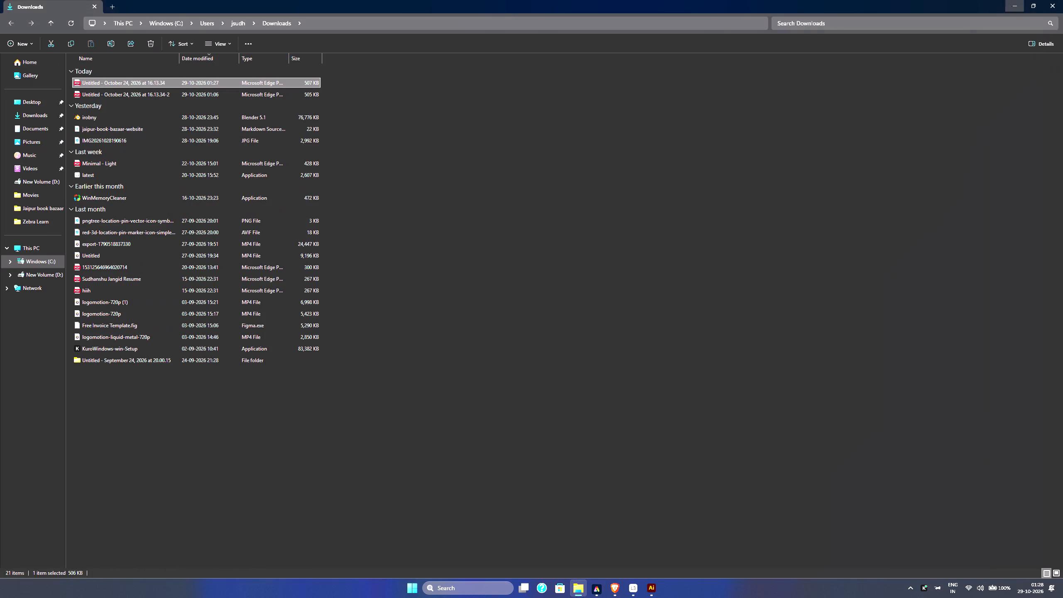
{"action": "key", "text": "Return"}
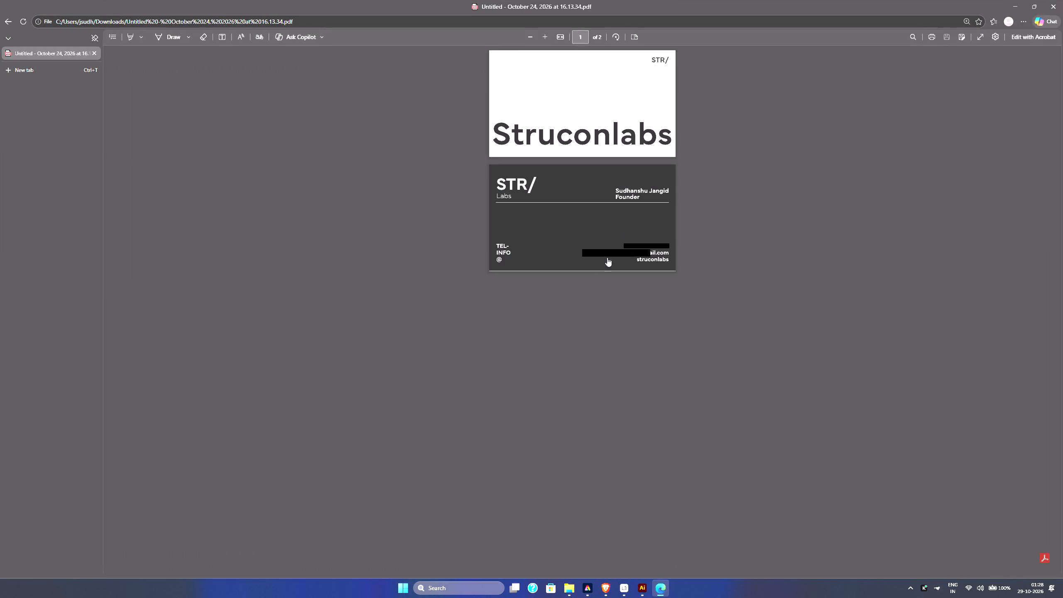
{"action": "scroll", "coordinate": [598, 270], "scroll_direction": "down", "scroll_amount": 4}
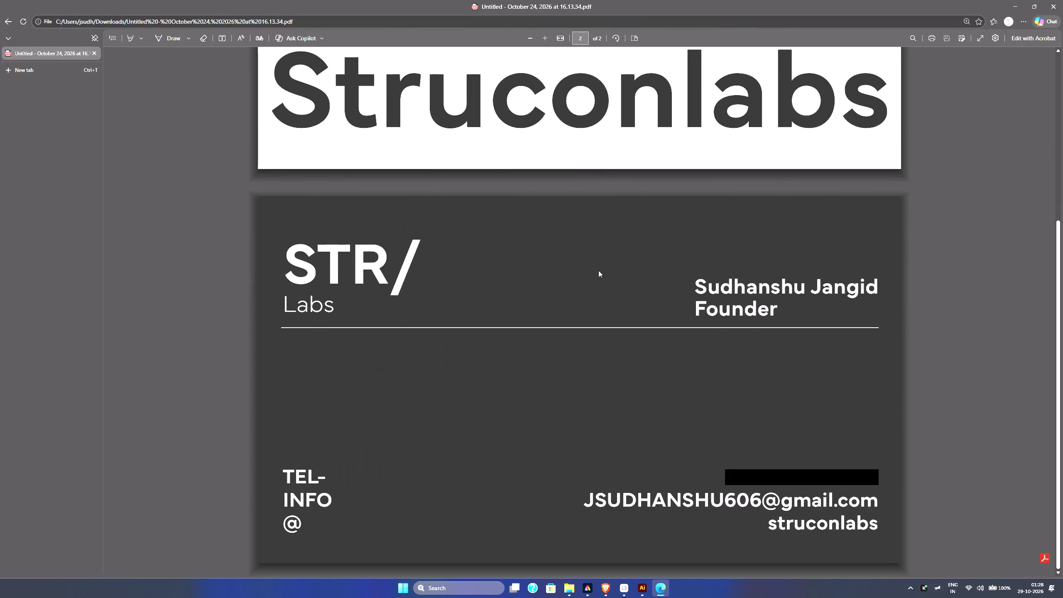
View both card sides at a reduced size and close the card PDF.
{"action": "left_click", "coordinate": [994, 0]}
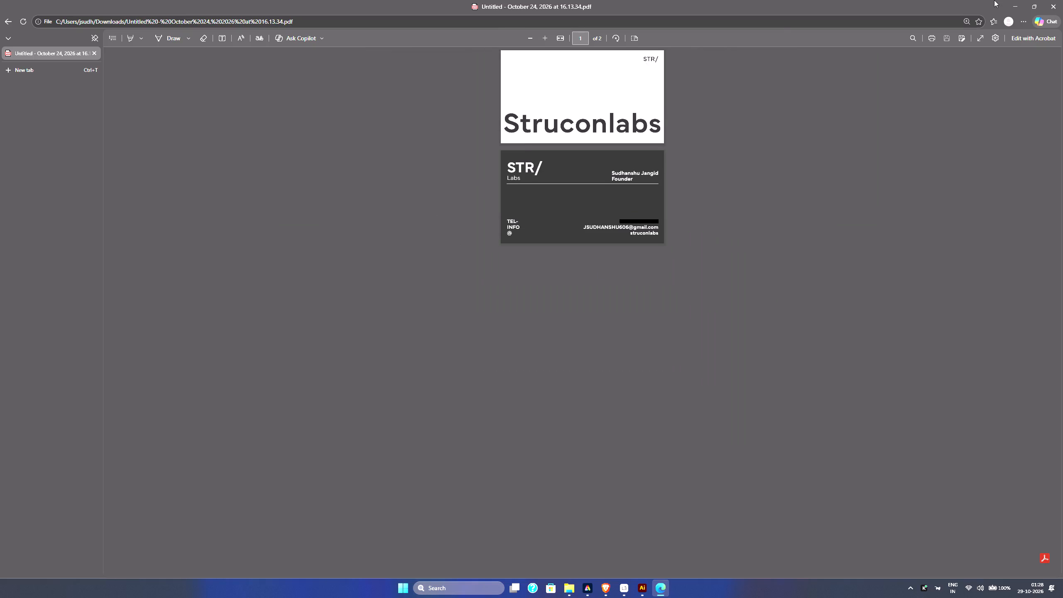
{"action": "left_click", "coordinate": [1062, 0]}
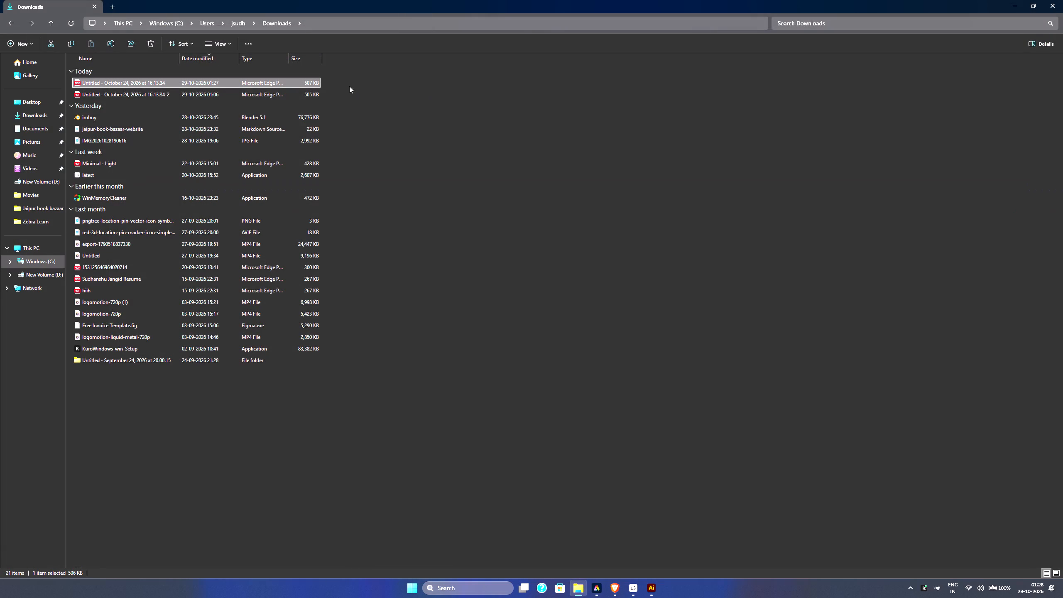
Permanently delete the older card PDF "Untitled - October 24, 2026 at 16.13.34-2" from the Downloads folder and close the folder window.
{"action": "left_click", "coordinate": [305, 95]}
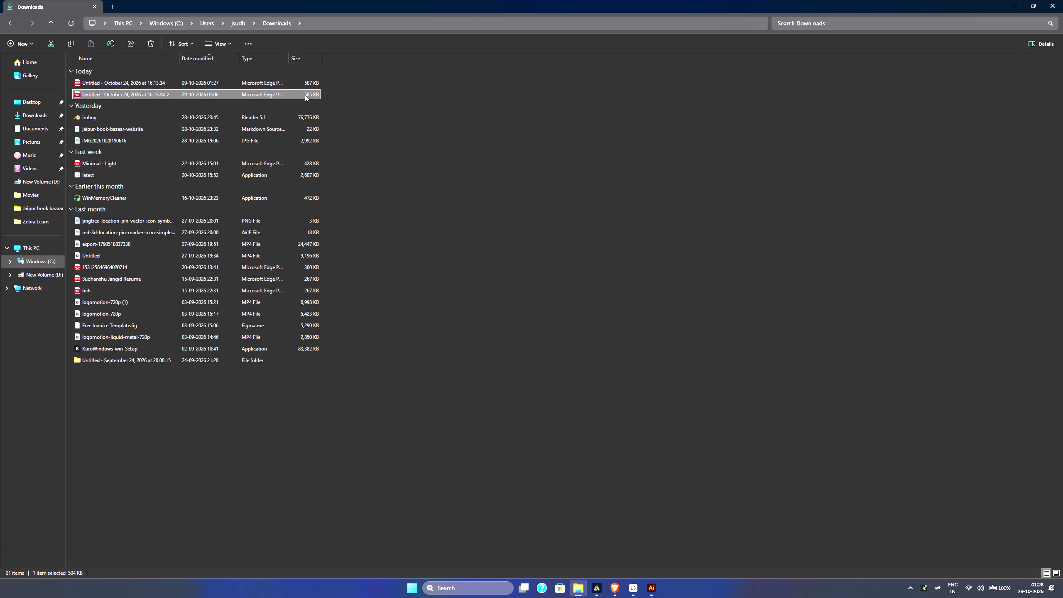
{"action": "key", "text": "shift+Delete"}
{"action": "key", "text": "Return"}
{"action": "left_click", "coordinate": [1062, 0]}
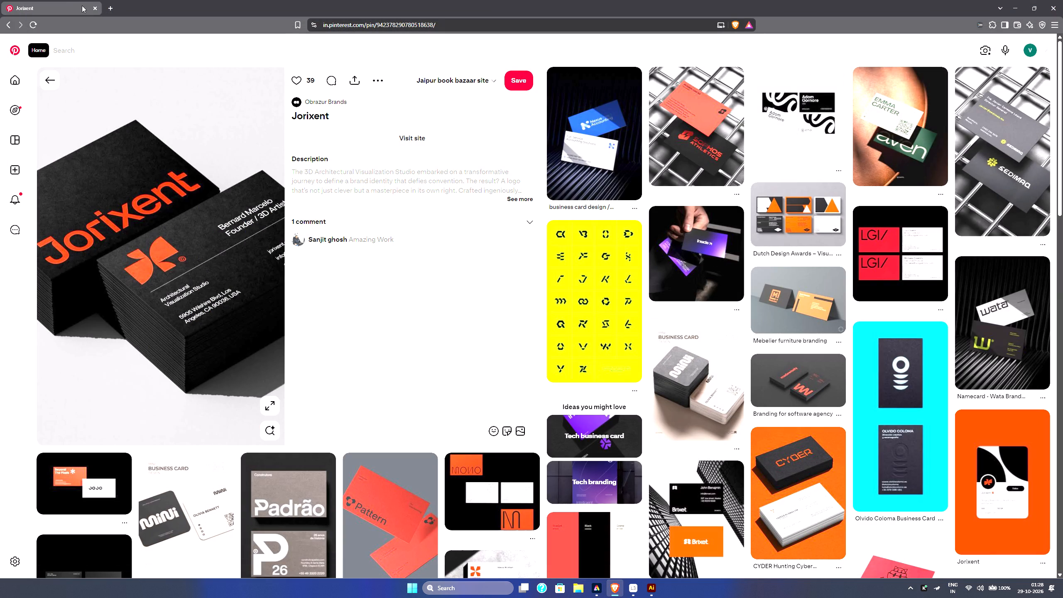
Close the Pinterest reference page, Illustrator without saving its untitled document, and Adobe Express.
{"action": "left_click", "coordinate": [92, 7]}
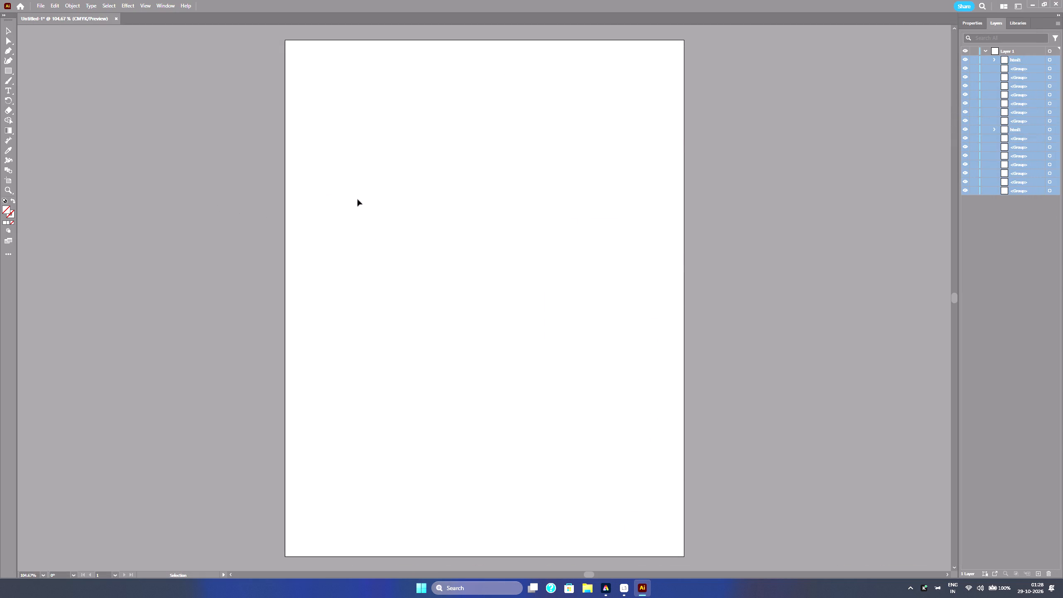
{"action": "left_click", "coordinate": [1062, 0]}
{"action": "left_click", "coordinate": [573, 303]}
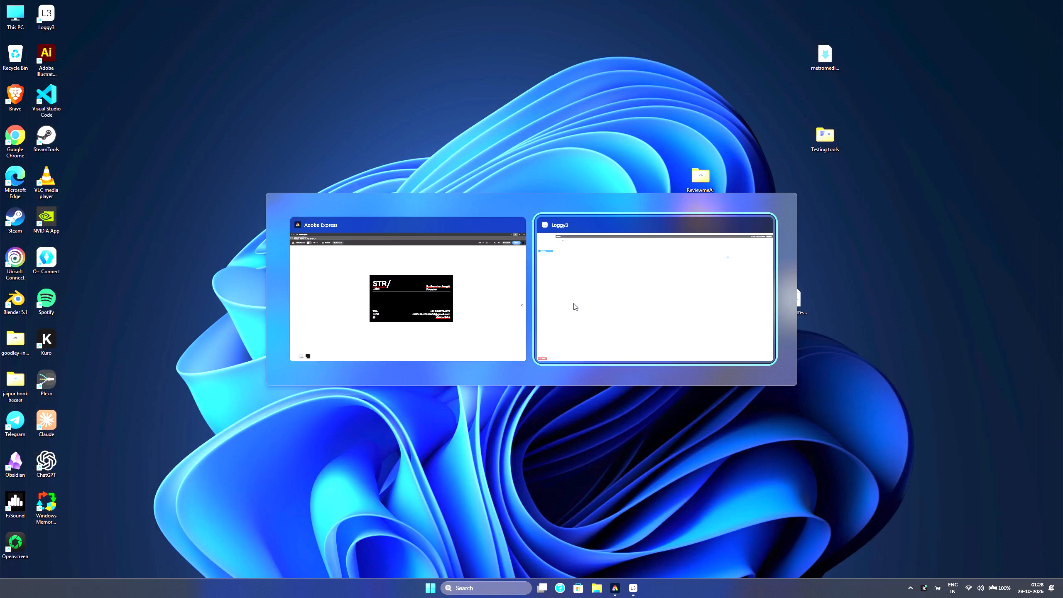
{"action": "left_click", "coordinate": [1062, 0]}
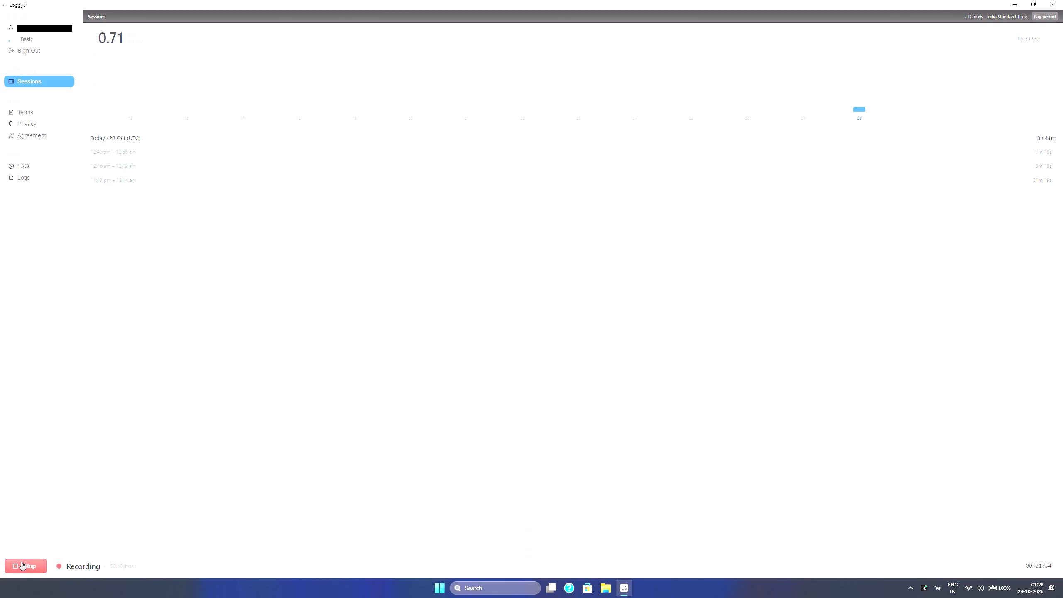
Stop the running recording in Loggy3 and close its window.
{"action": "left_click", "coordinate": [21, 561]}
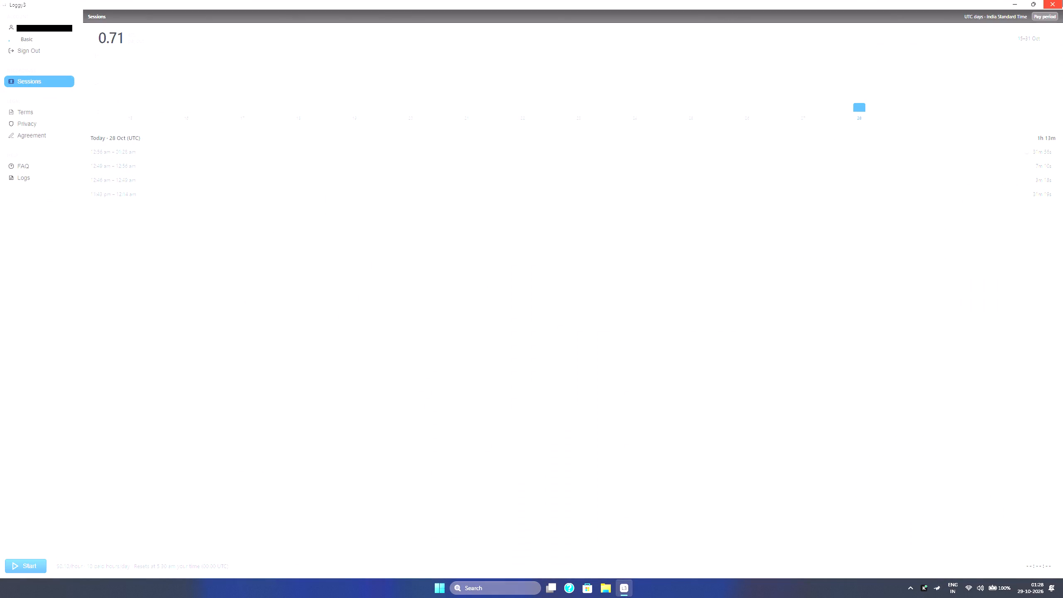
{"action": "left_click", "coordinate": [1062, 0]}
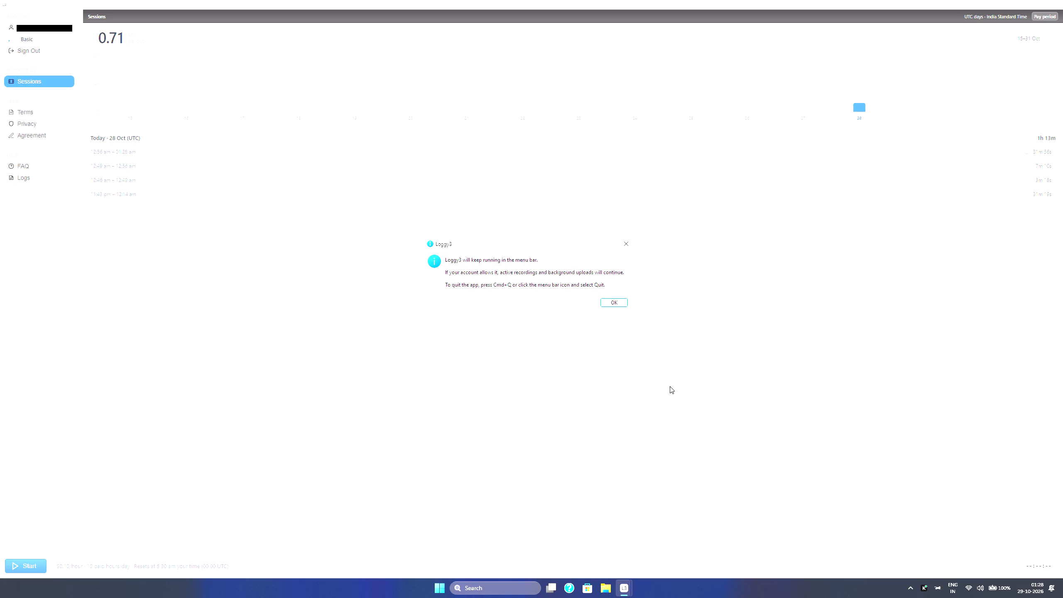
{"action": "key", "text": "Return"}
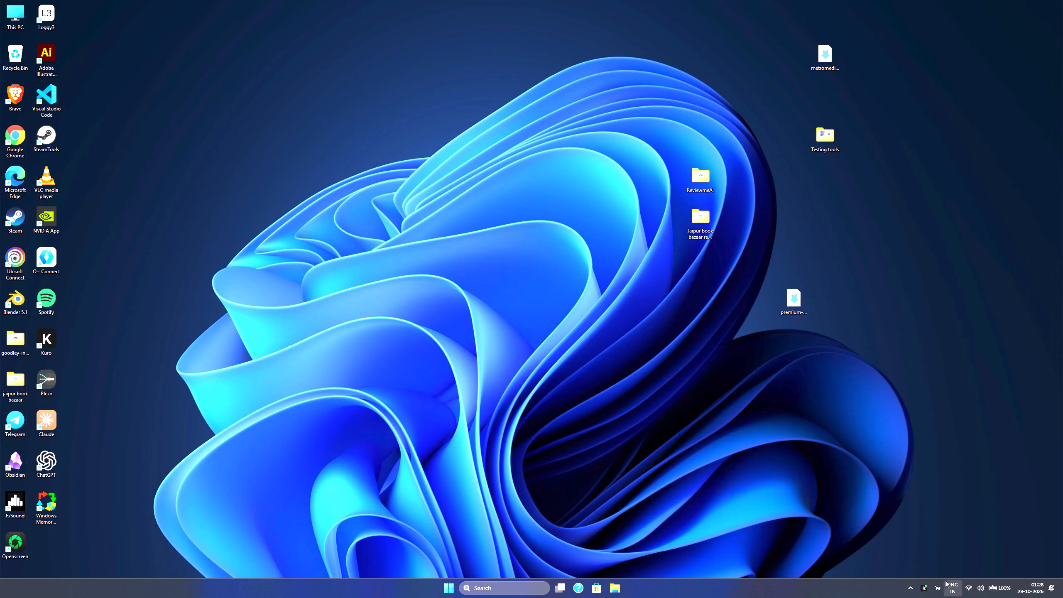